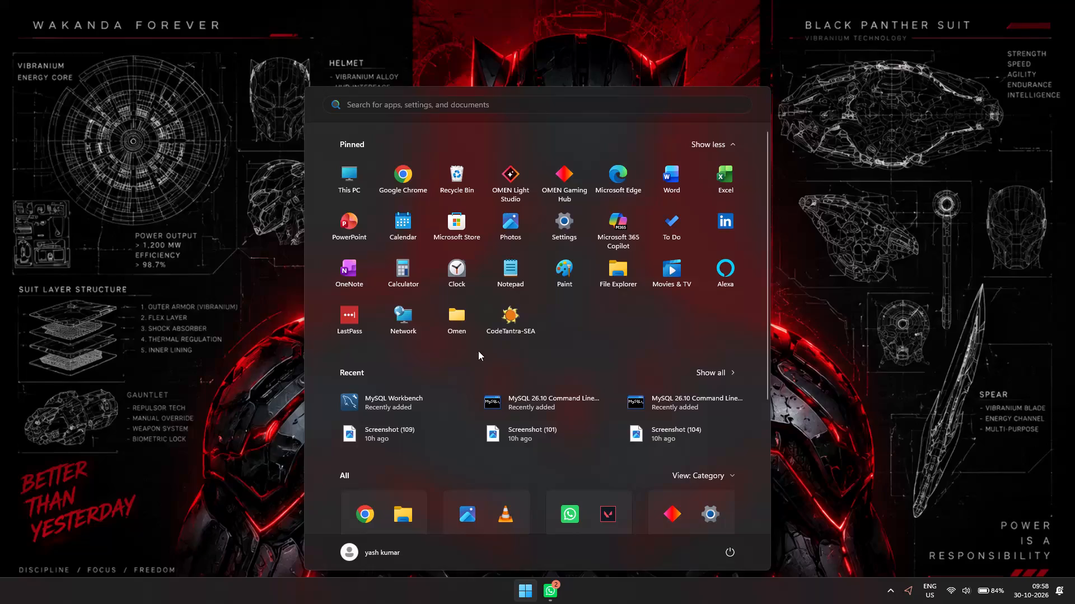
Open the UPVOLT_Investor_Deck presentation from the Downloads folder.
click(357, 190)
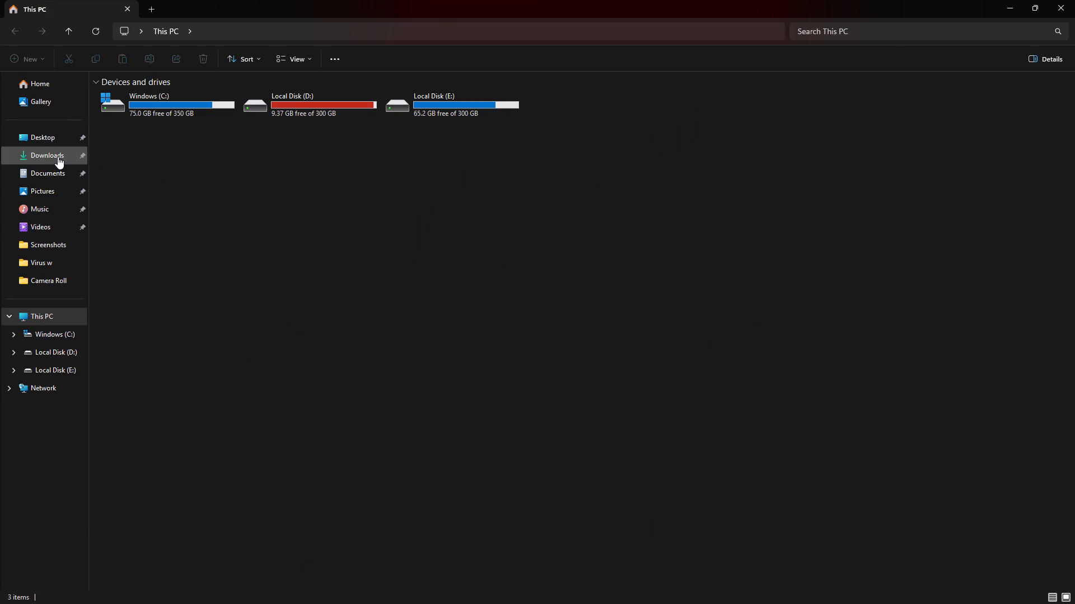
click(58, 157)
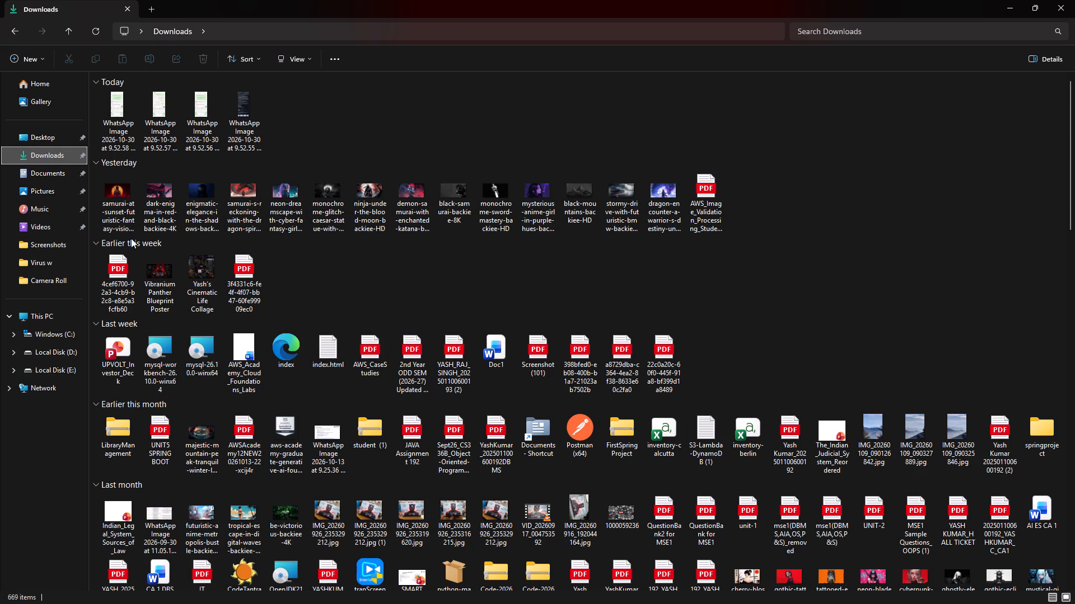
click(111, 355)
double_click(111, 355)
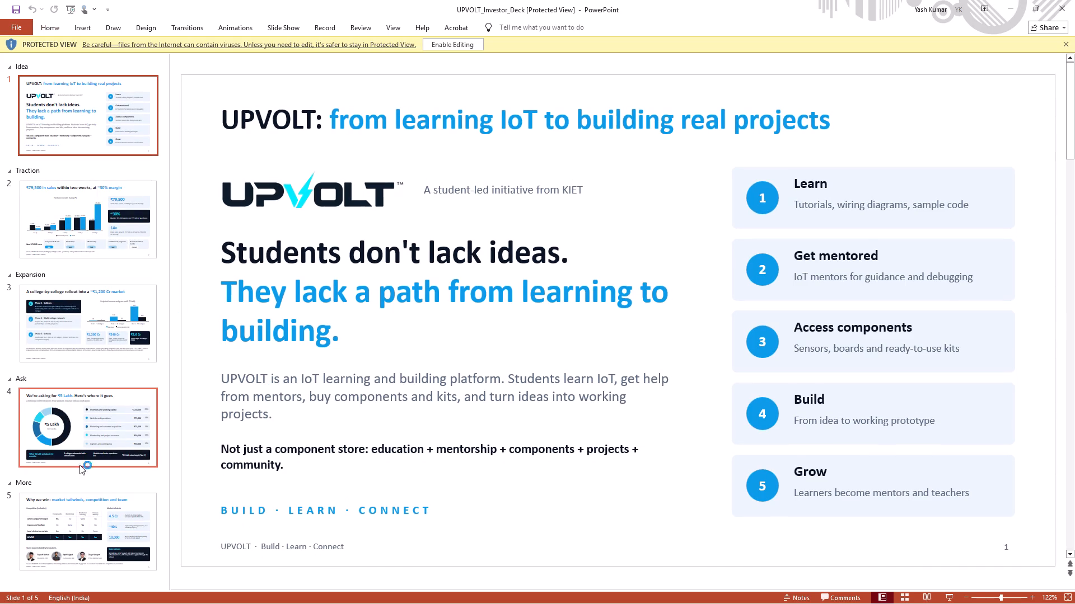
View slides 5 and 4 of the deck, then enable editing with the "We're asking for ₹5 Lakh" slide selected.
click(77, 498)
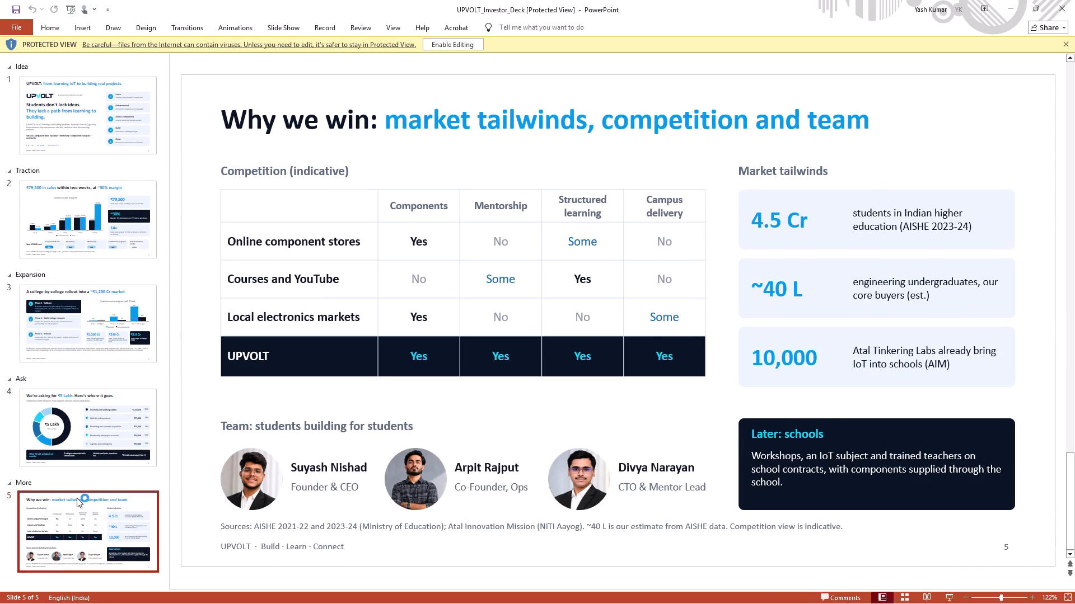
scroll(90, 448, down, 1)
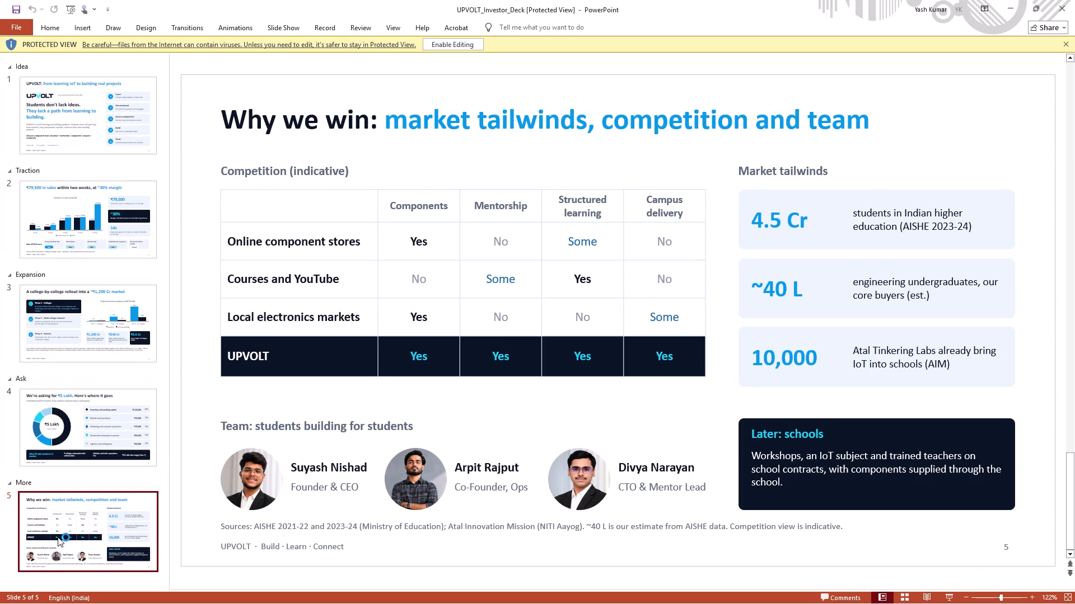
click(58, 537)
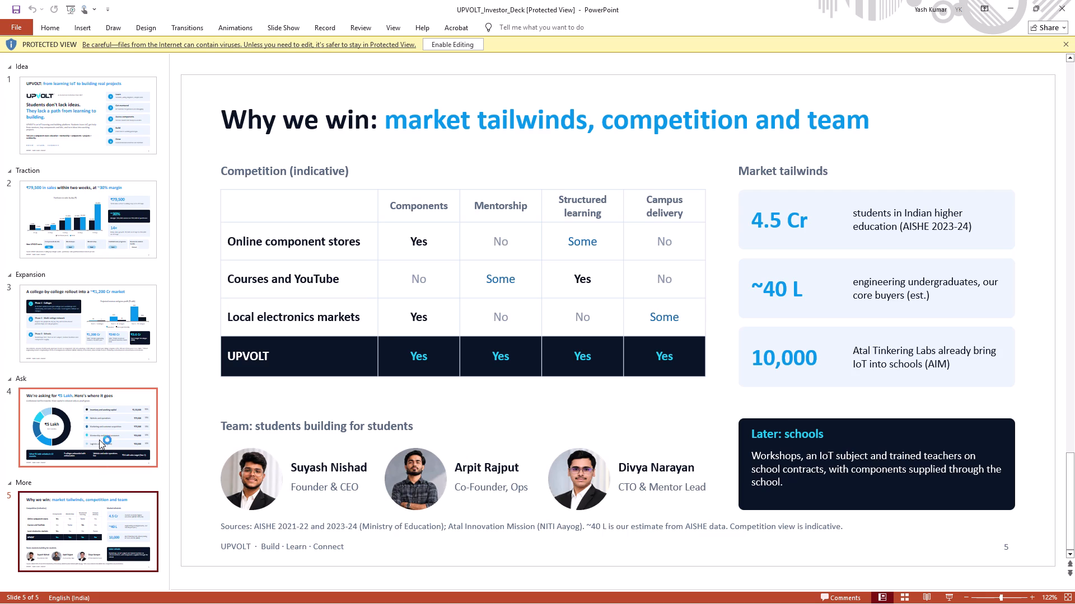
click(99, 438)
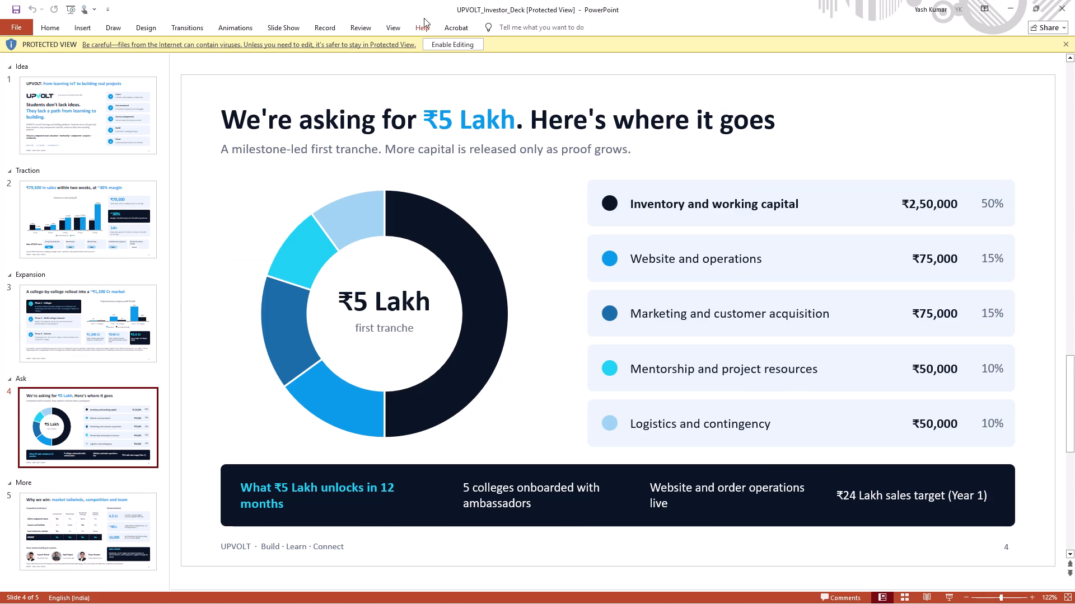
click(445, 40)
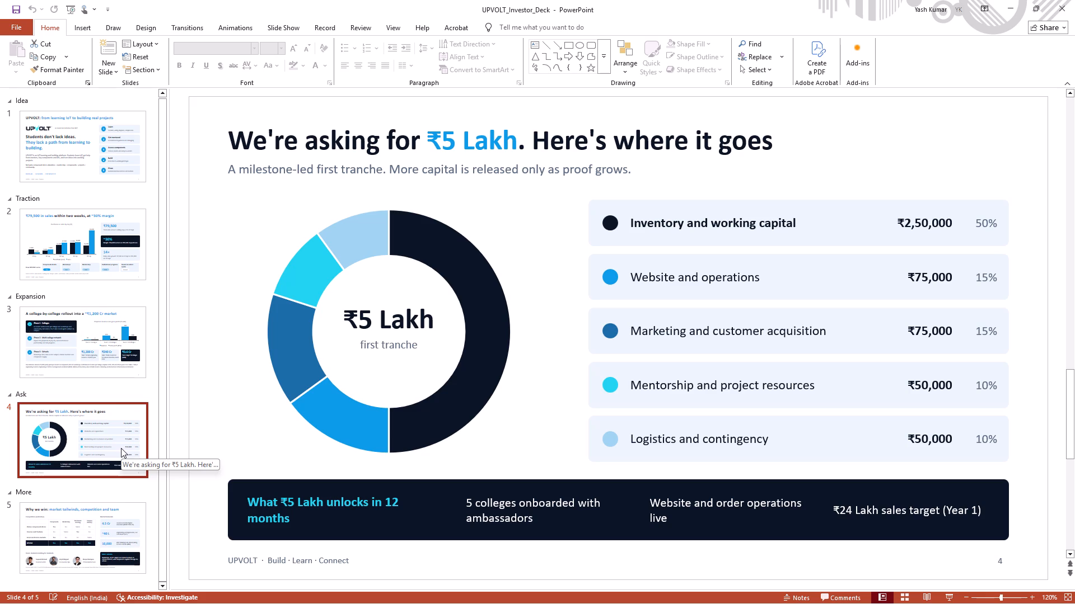
Cut the "We're asking for ₹5 Lakh" slide from the Ask section.
right_click(121, 448)
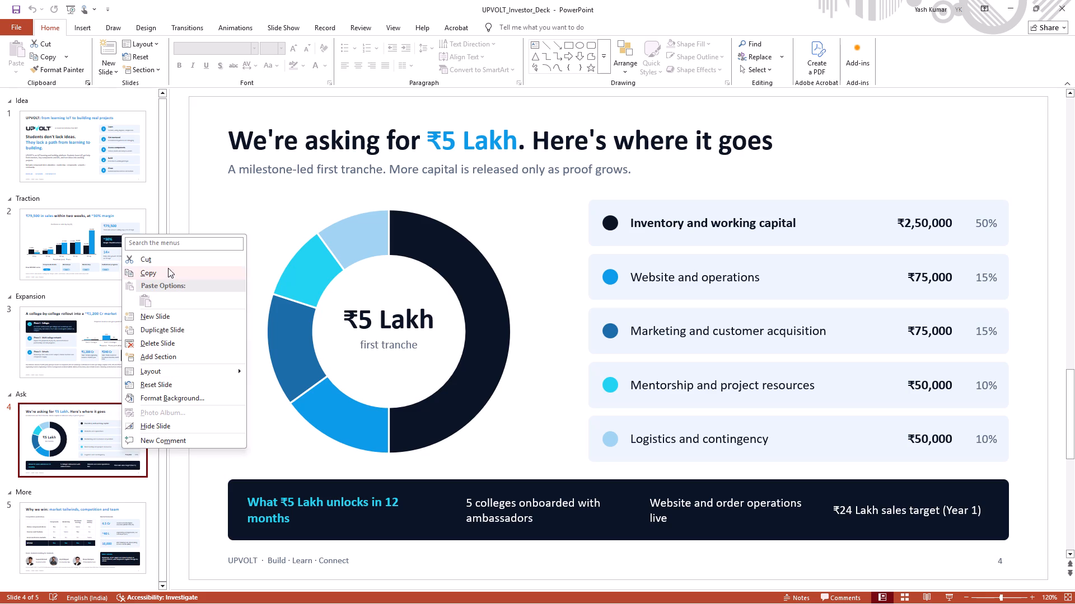
click(179, 256)
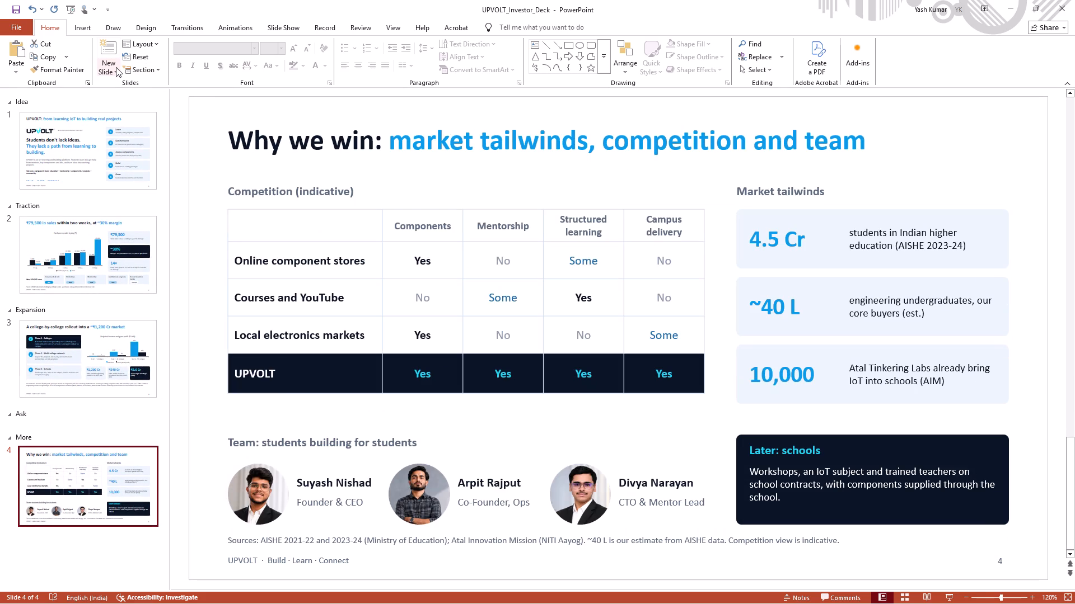
Duplicate slide 3, "A college-by-college rollout", in the Expansion section.
click(80, 351)
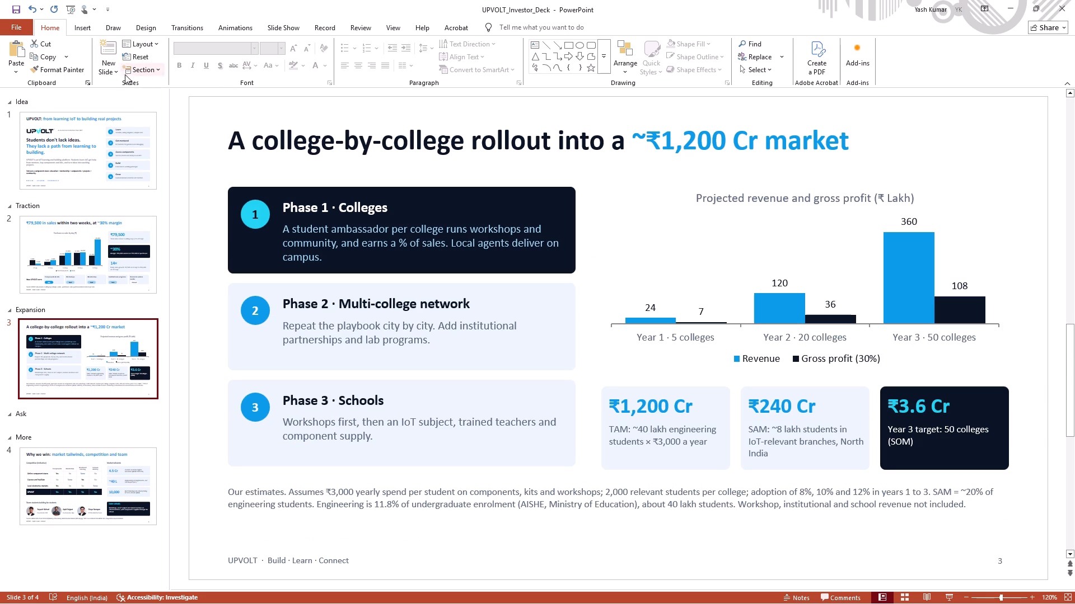
click(113, 70)
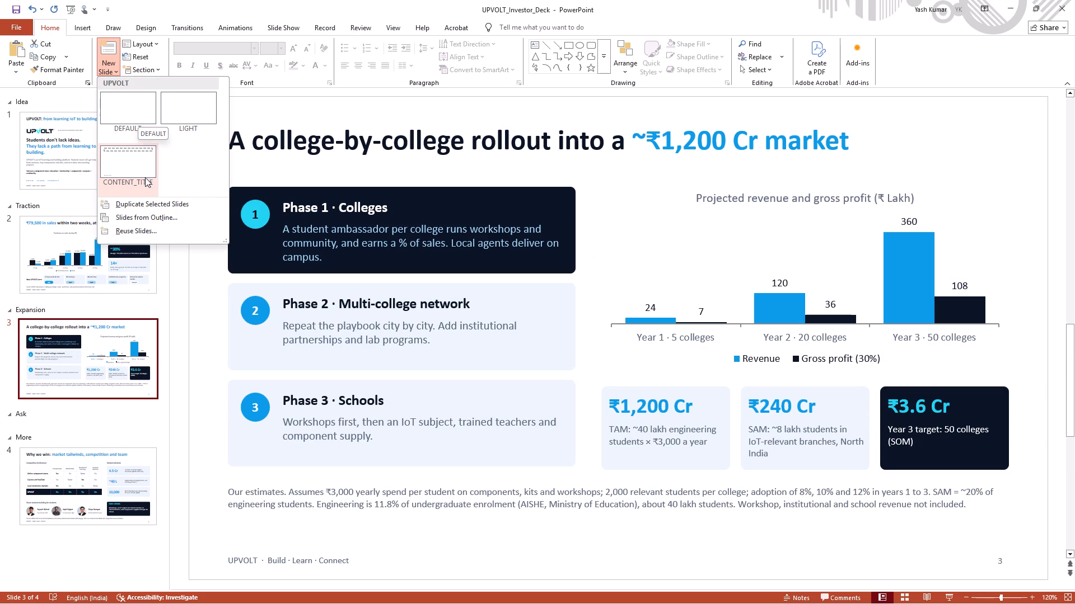
click(157, 200)
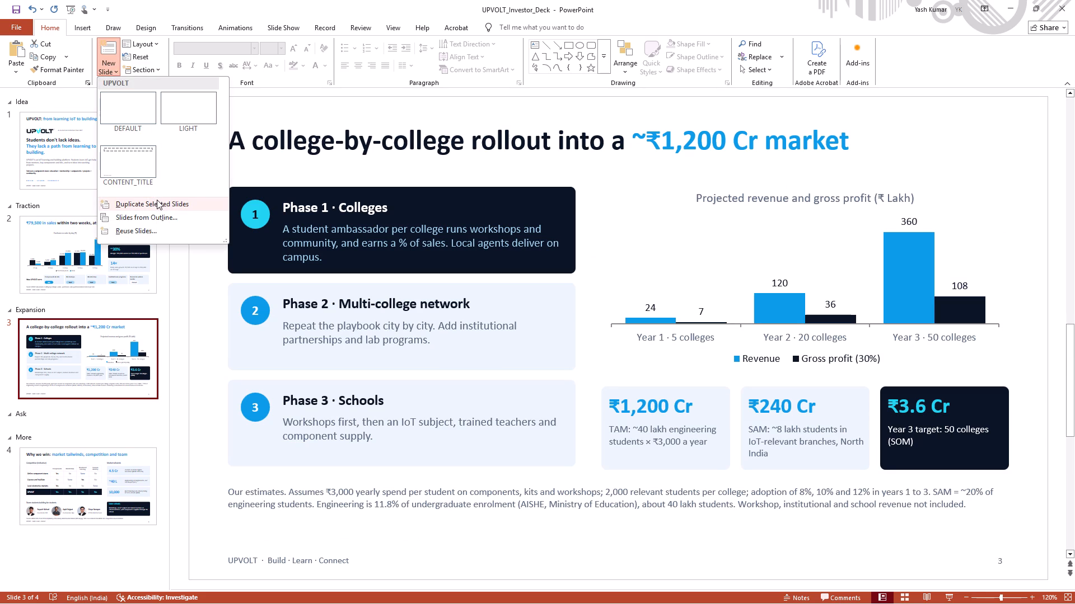
click(97, 437)
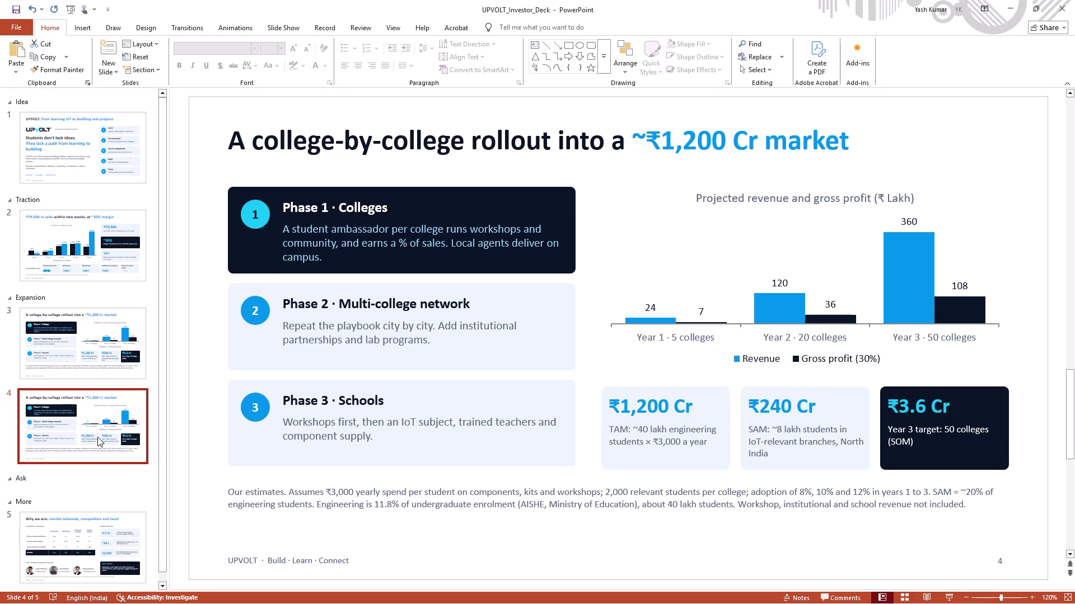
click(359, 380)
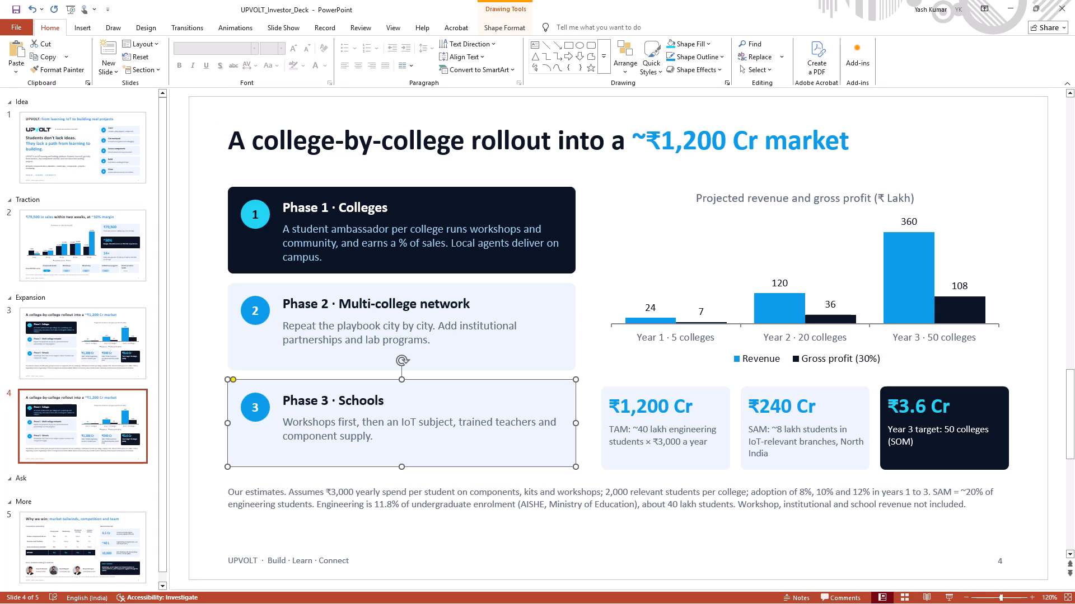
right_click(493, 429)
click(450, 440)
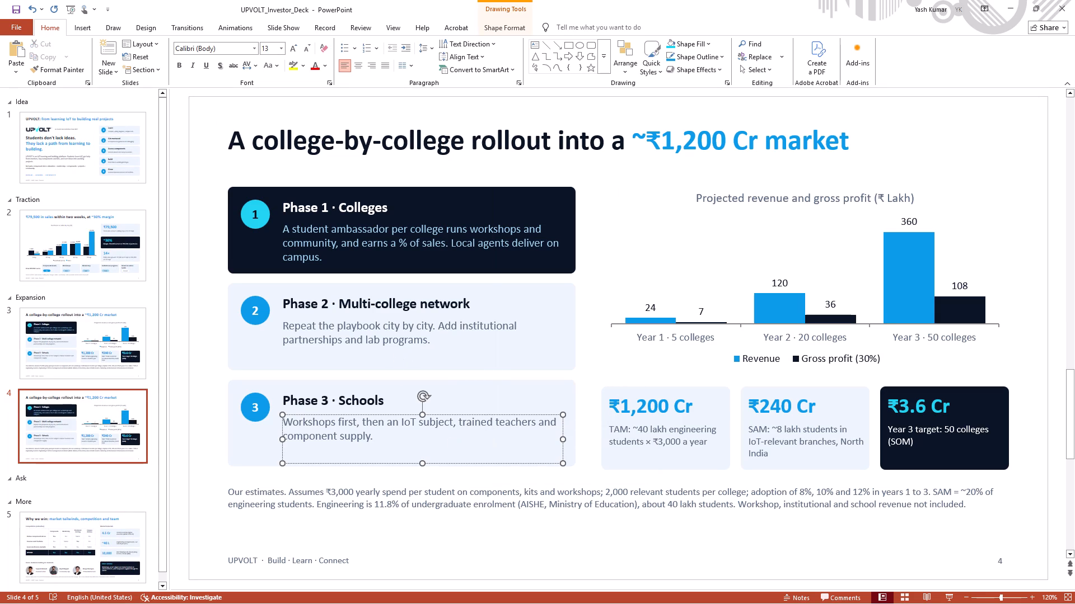
Replace the title of the duplicated slide 4 with "Supported by DEAN".
click(485, 146)
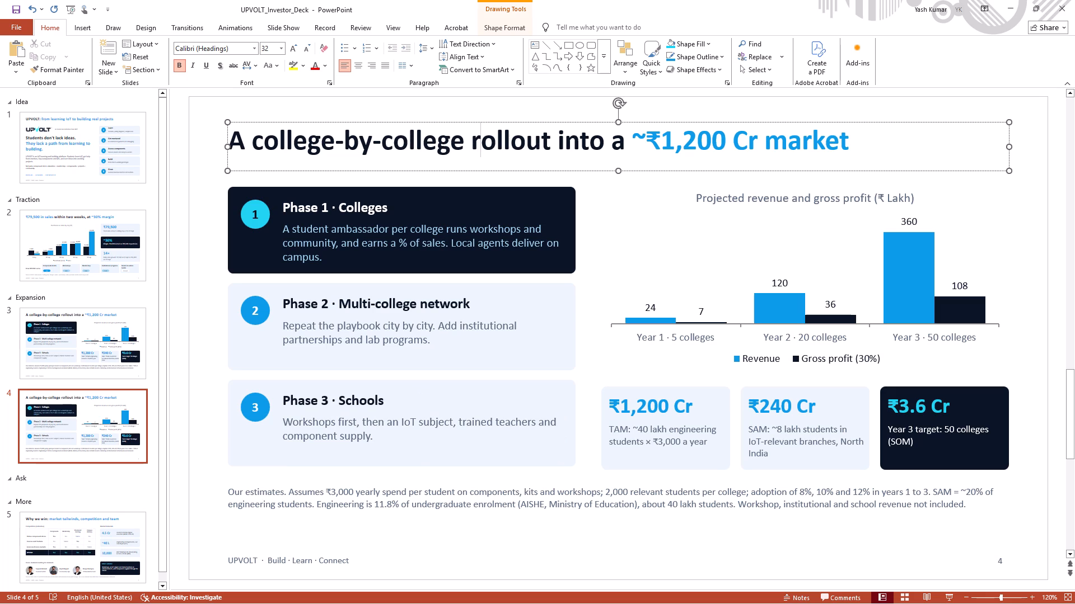
click(861, 141)
key(BackSpace)
key(BackSpace)
key(BackSpace)
key(BackSpace)
key(BackSpace)
key(BackSpace)
key(BackSpace)
key(BackSpace)
key(BackSpace)
key(BackSpace)
key(BackSpace)
key(BackSpace)
key(BackSpace)
key(BackSpace)
key(BackSpace)
key(BackSpace)
key(BackSpace)
key(BackSpace)
key(BackSpace)
key(BackSpace)
key(BackSpace)
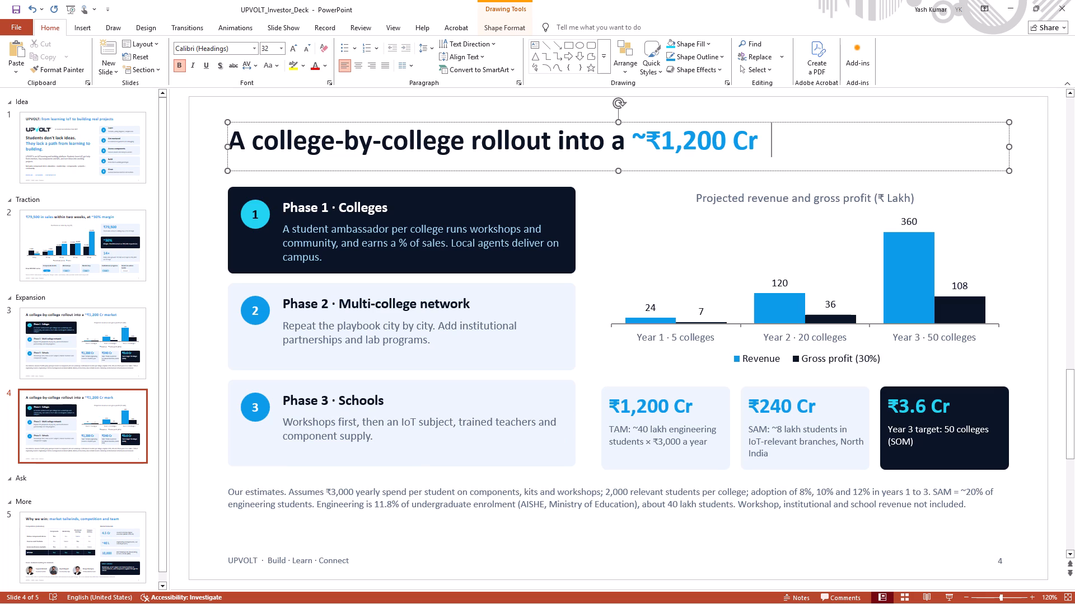
key(BackSpace)
key(BackSpace)
key(BackSpace)
key(BackSpace)
key(BackSpace)
key(BackSpace)
key(BackSpace)
key(BackSpace)
key(BackSpace)
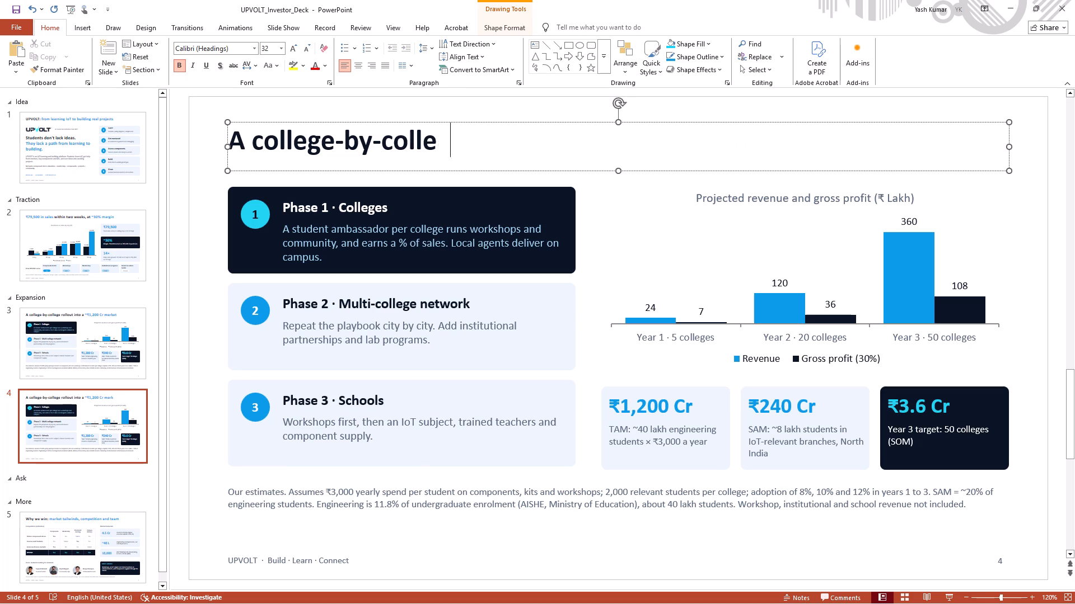
key(BackSpace)
key(BackSpace)
key(BackSpace)
key(BackSpace)
key(BackSpace)
key(BackSpace)
key(BackSpace)
key(BackSpace)
key(BackSpace)
key(BackSpace)
key(BackSpace)
key(BackSpace)
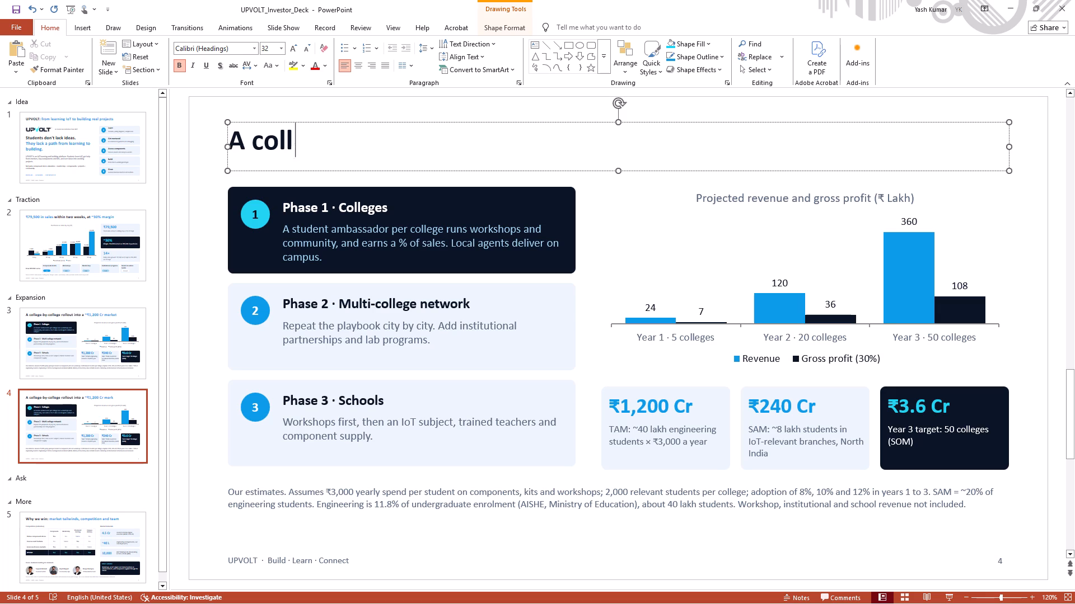
key(BackSpace)
key(BackSpace)
key(BackSpace)
key(BackSpace)
key(BackSpace)
key(BackSpace)
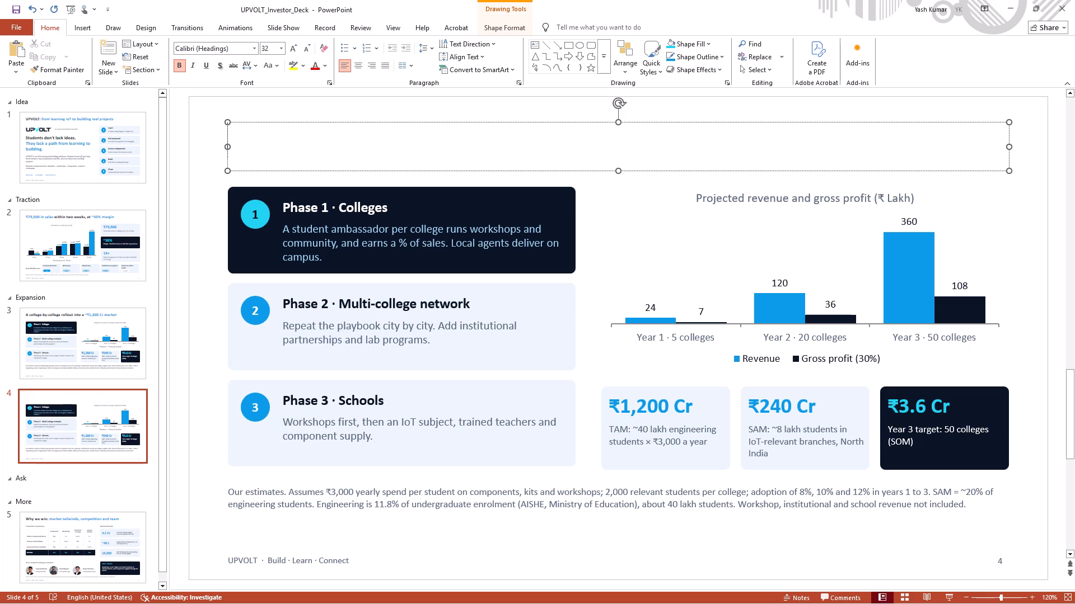
text(upp)
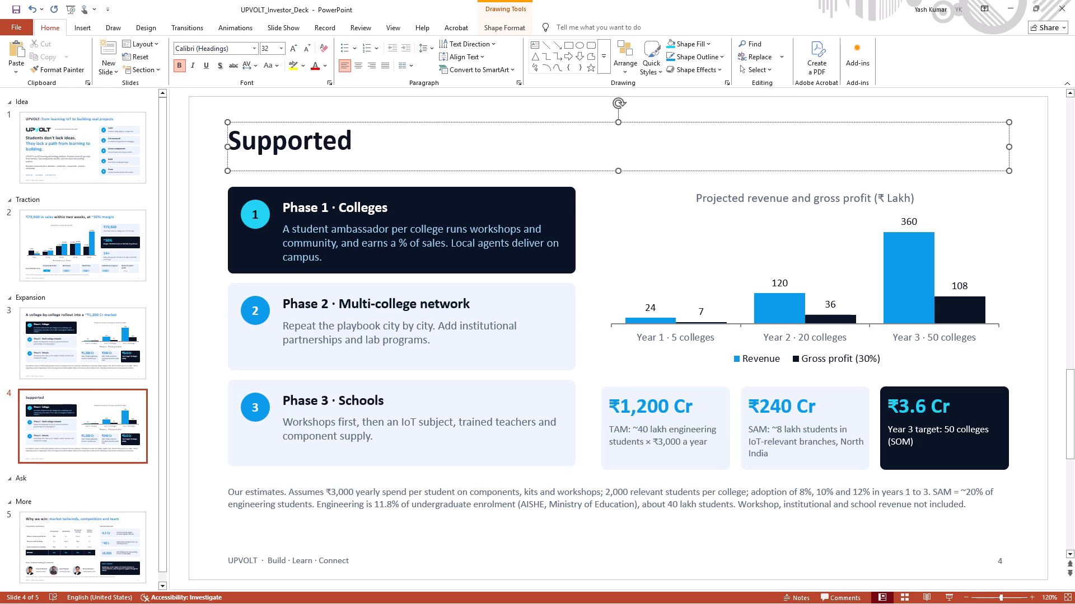
text(DEAB)
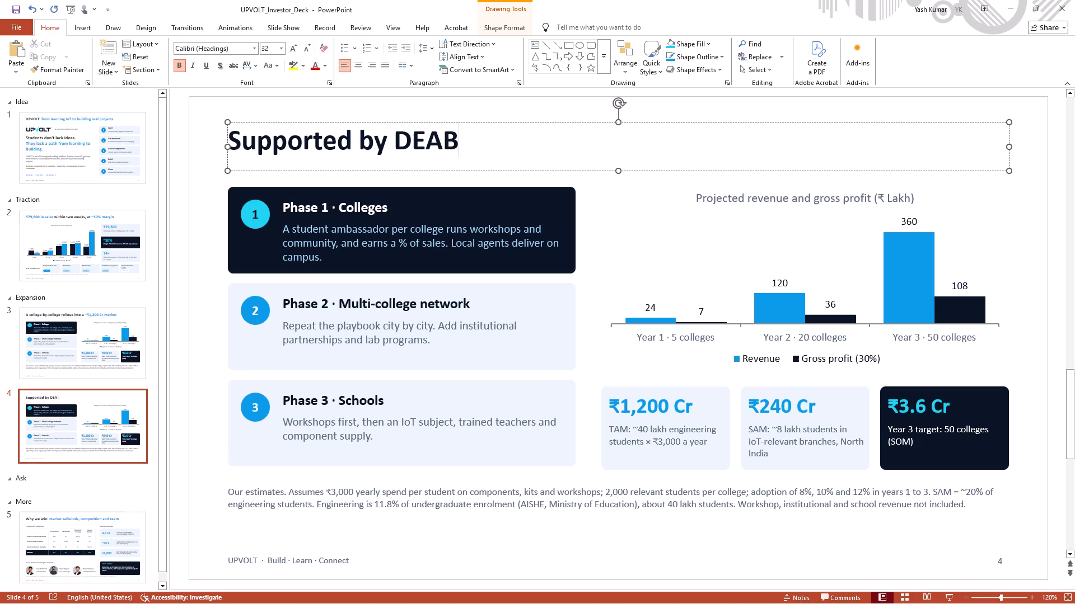
key(BackSpace)
text(N)
key(space)
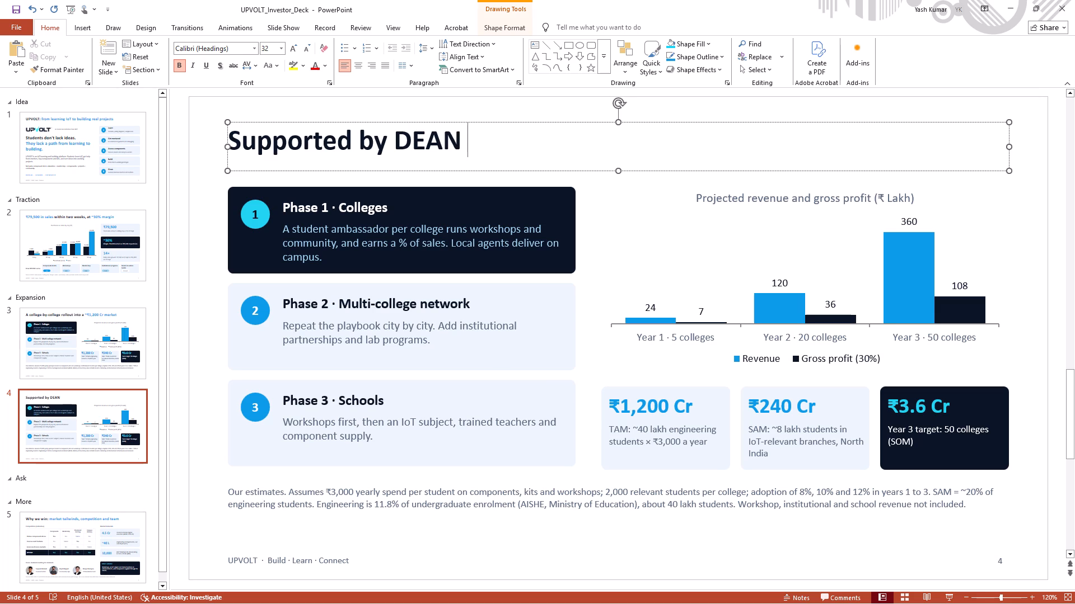
Cut the dark background card behind the Phase 1 text on slide 4.
click(505, 236)
click(265, 236)
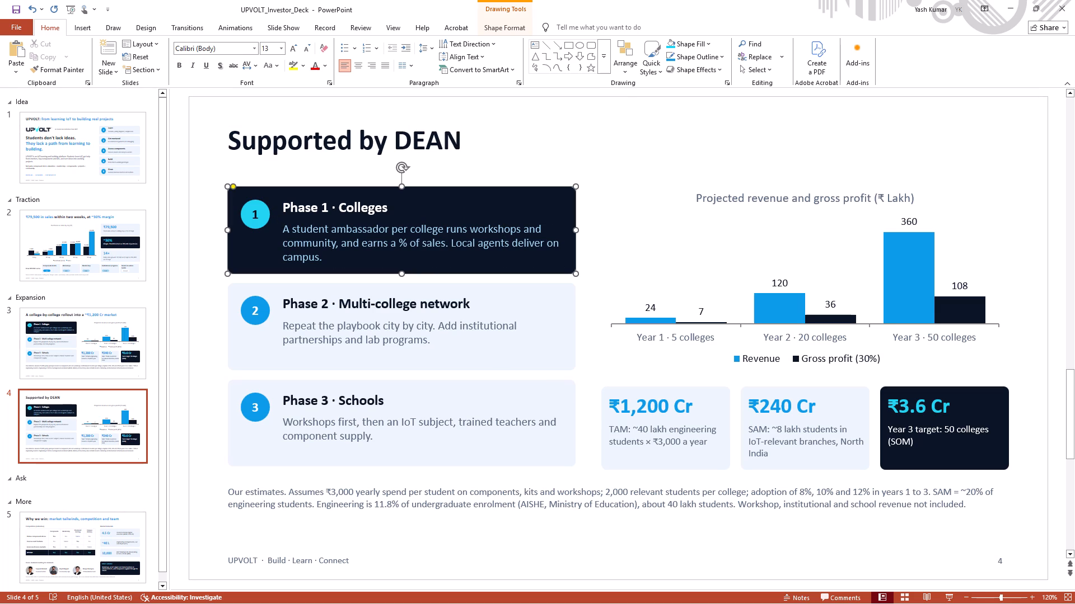
right_click(265, 236)
click(291, 263)
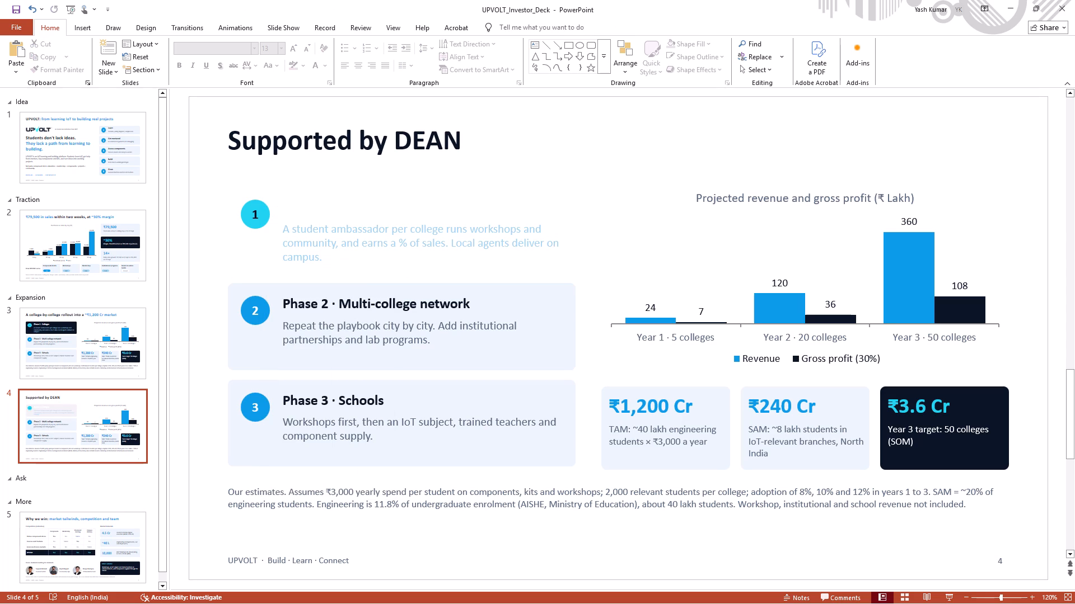
Delete the student ambassador description text from the Phase 1 block on slide 4.
click(350, 239)
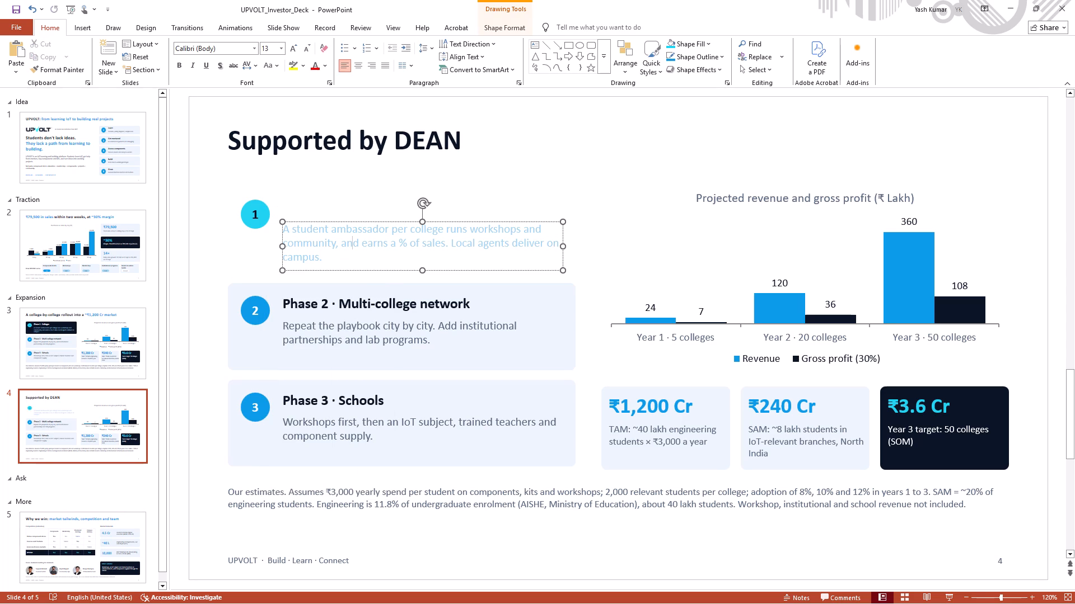
drag(329, 262, 281, 226)
key(BackSpace)
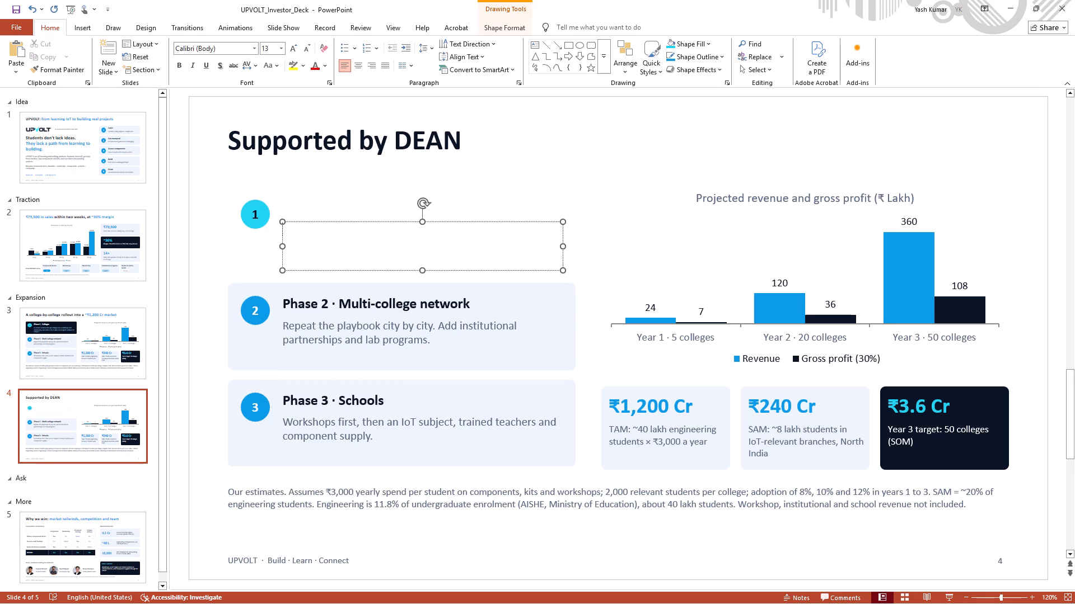
Cut the number 1 label and its cyan circle from the Phase 1 block on slide 4.
click(252, 210)
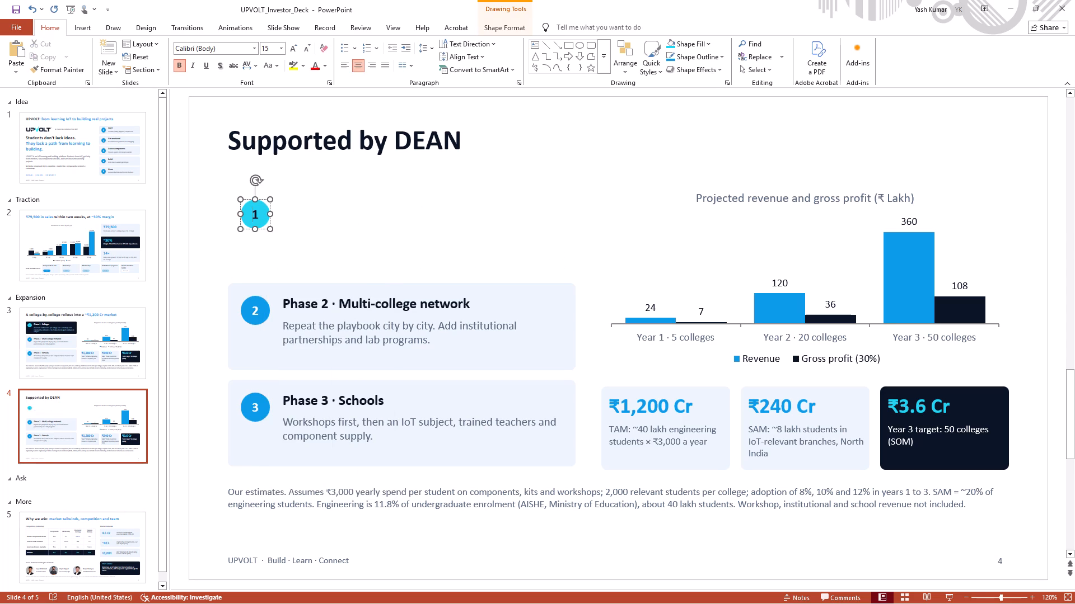
right_click(252, 210)
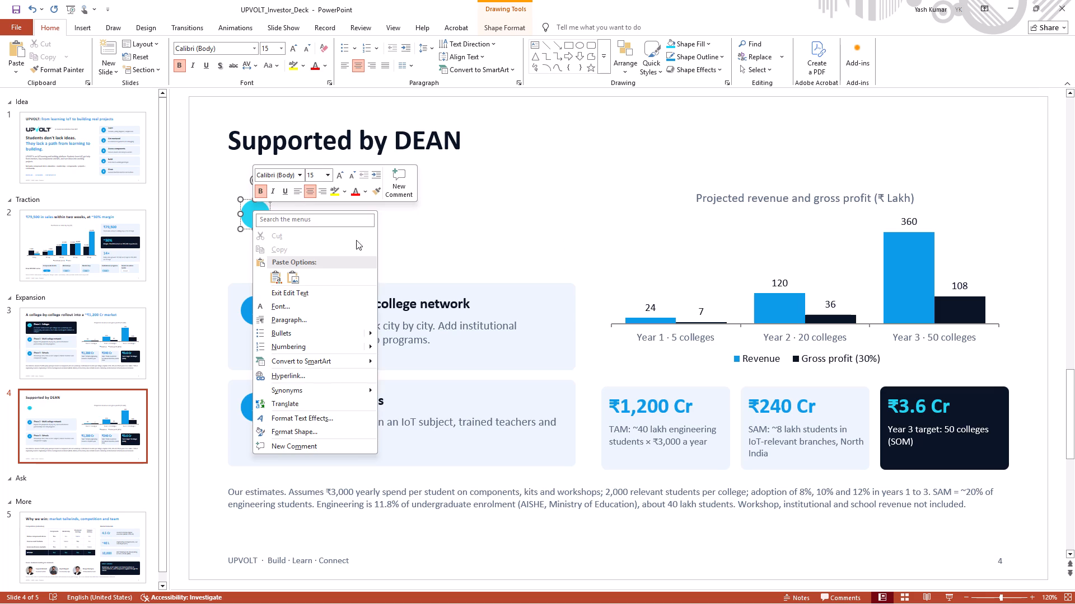
click(422, 237)
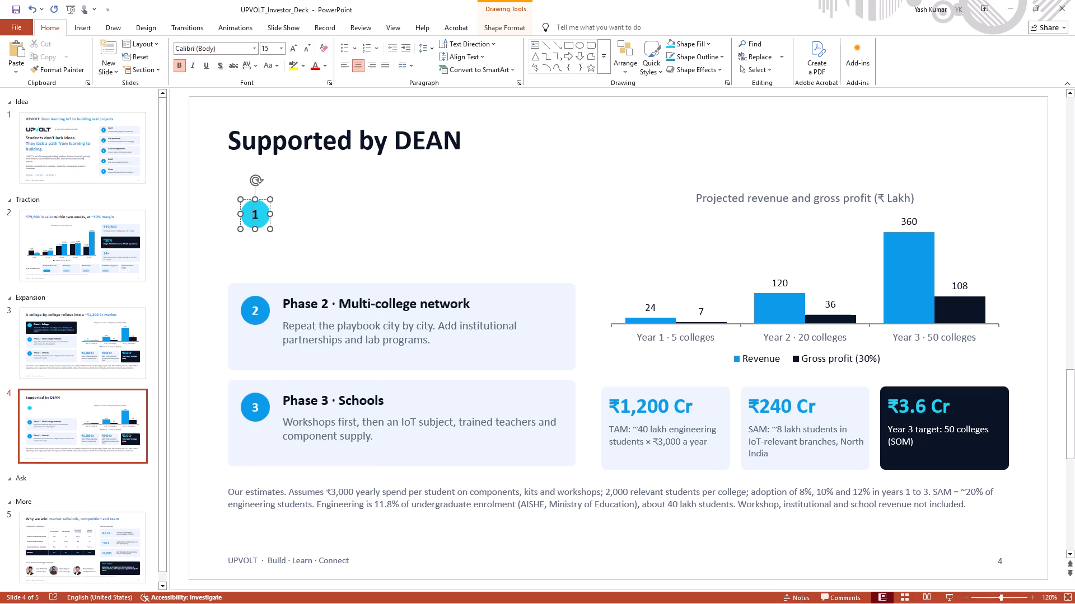
drag(258, 180, 265, 193)
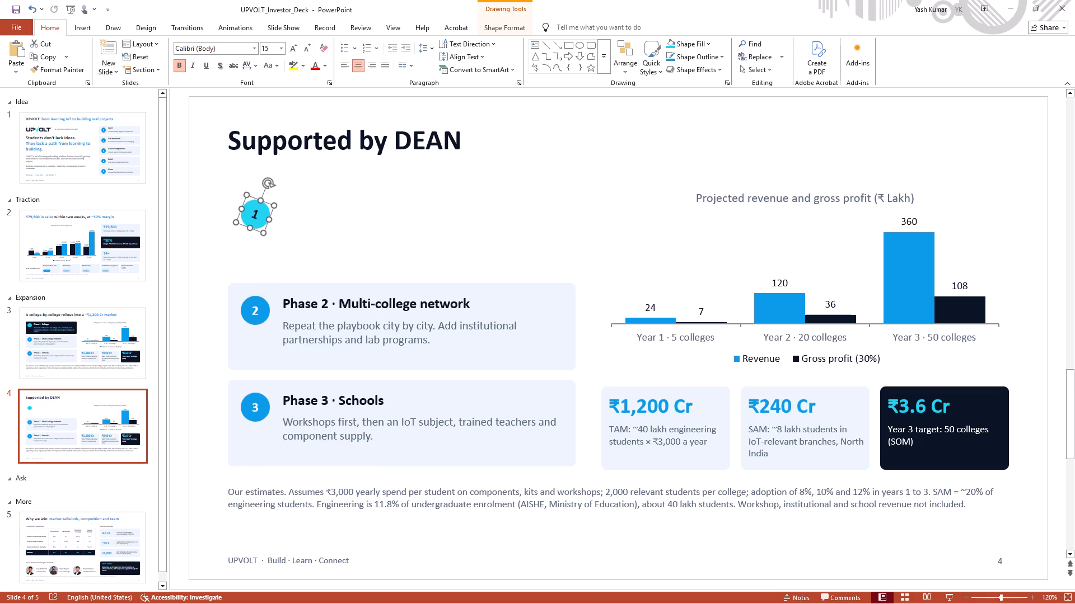
right_click(244, 211)
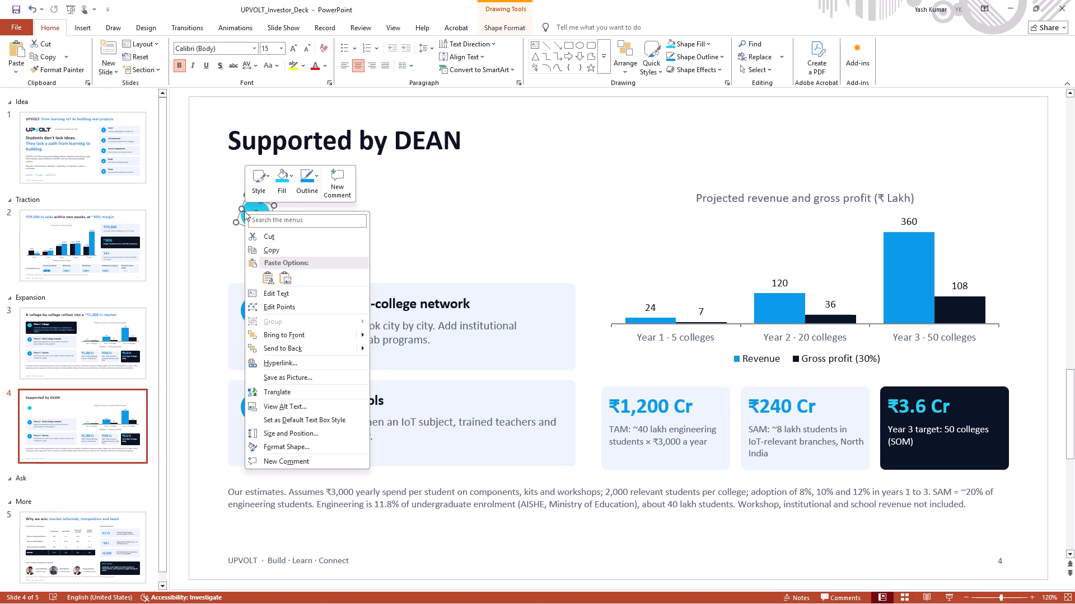
click(263, 234)
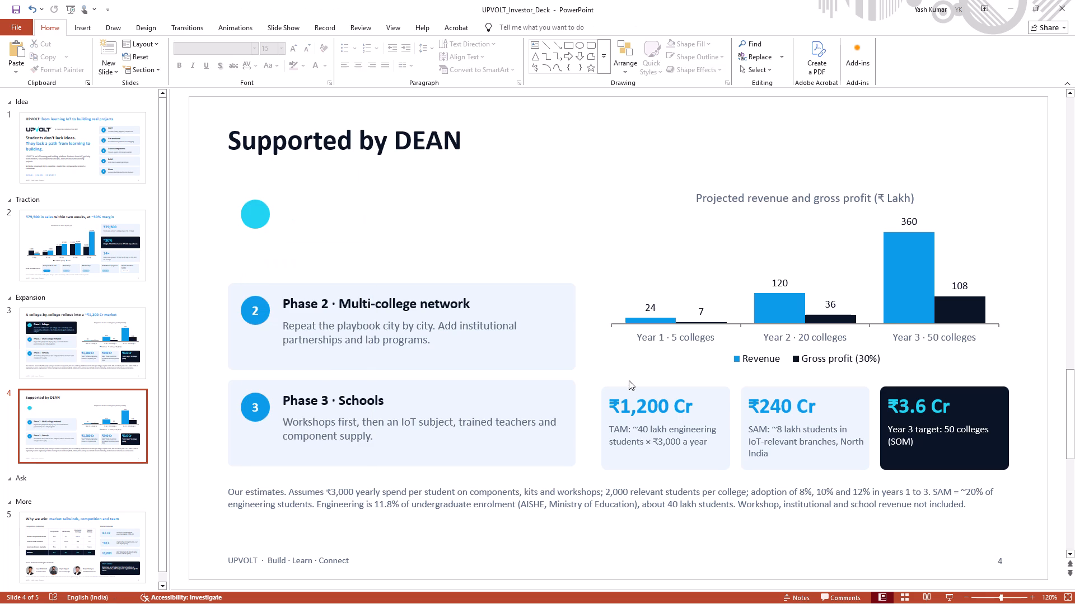
click(263, 220)
double_click(263, 220)
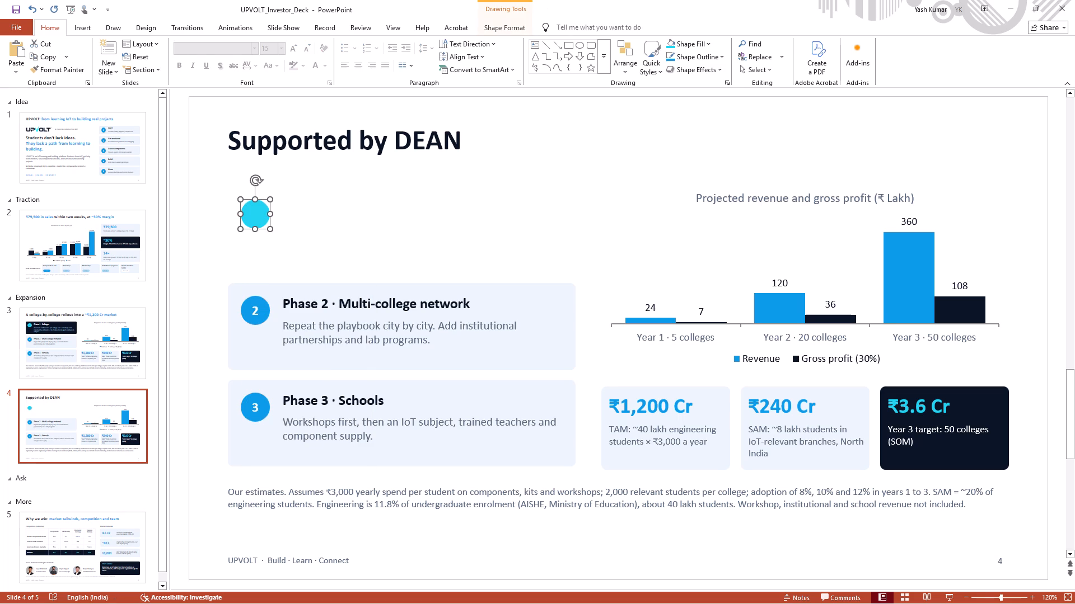
click(263, 220)
right_click(263, 220)
click(298, 249)
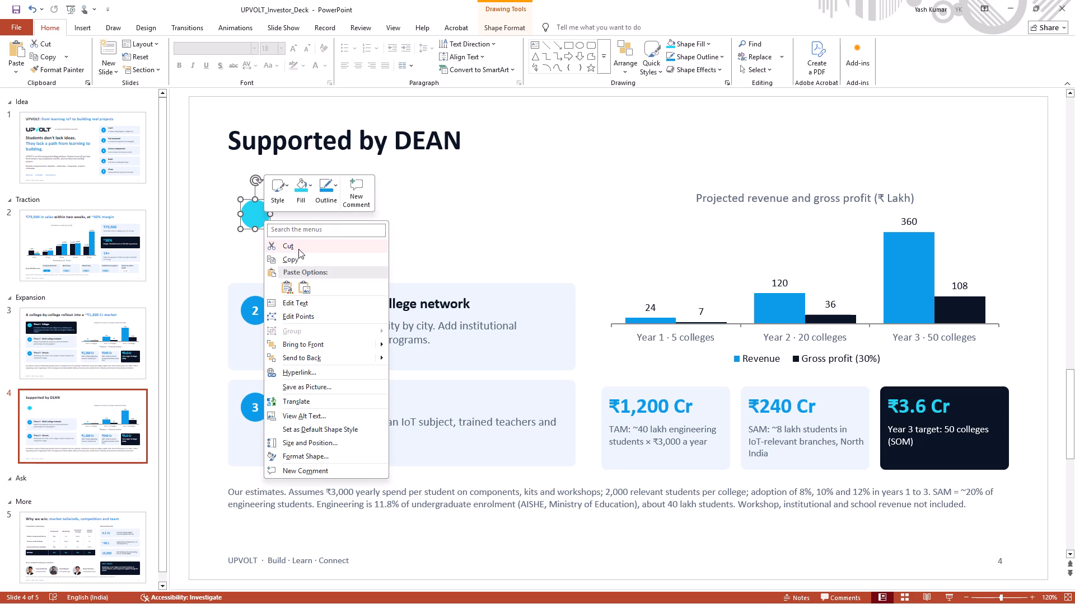
Cut the light background card behind the Phase 2 text on slide 4.
click(303, 316)
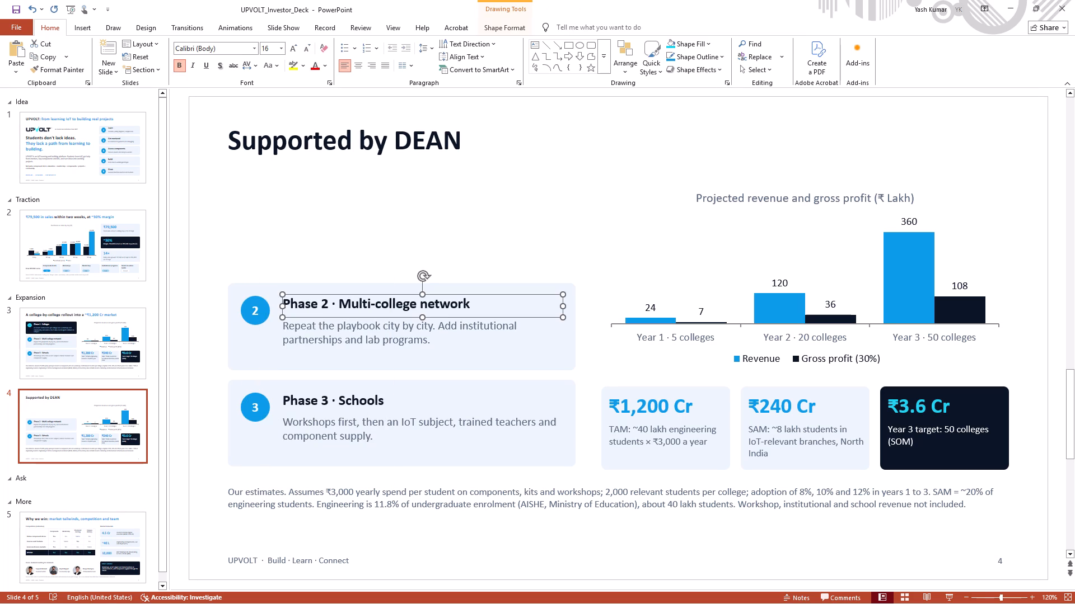
click(250, 331)
right_click(250, 331)
click(271, 358)
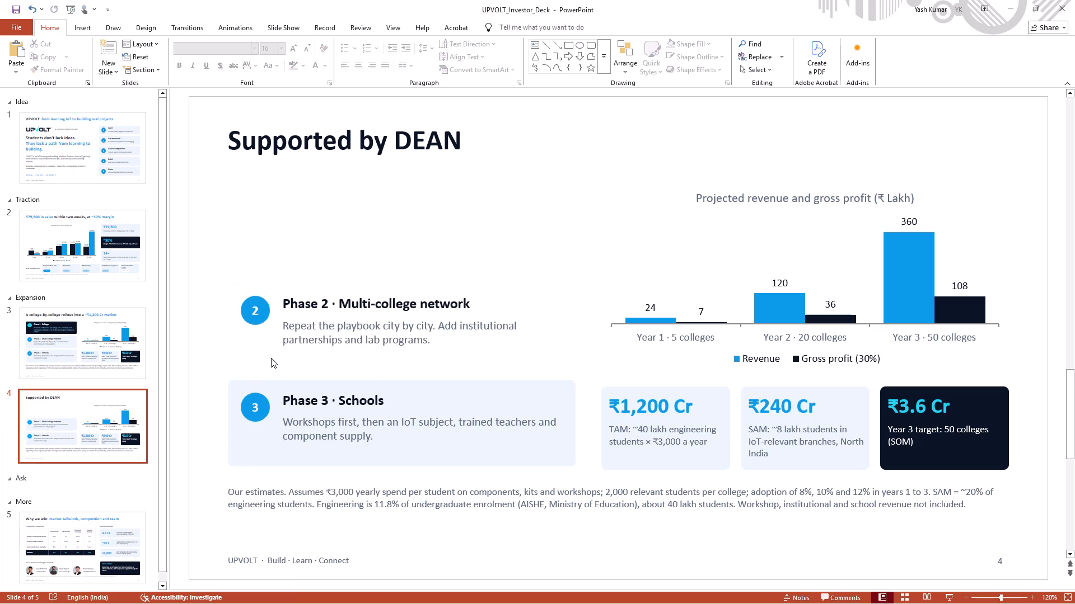
Remove the number 2 and its blue circle beside the Phase 2 heading on slide 4.
click(258, 308)
right_click(258, 308)
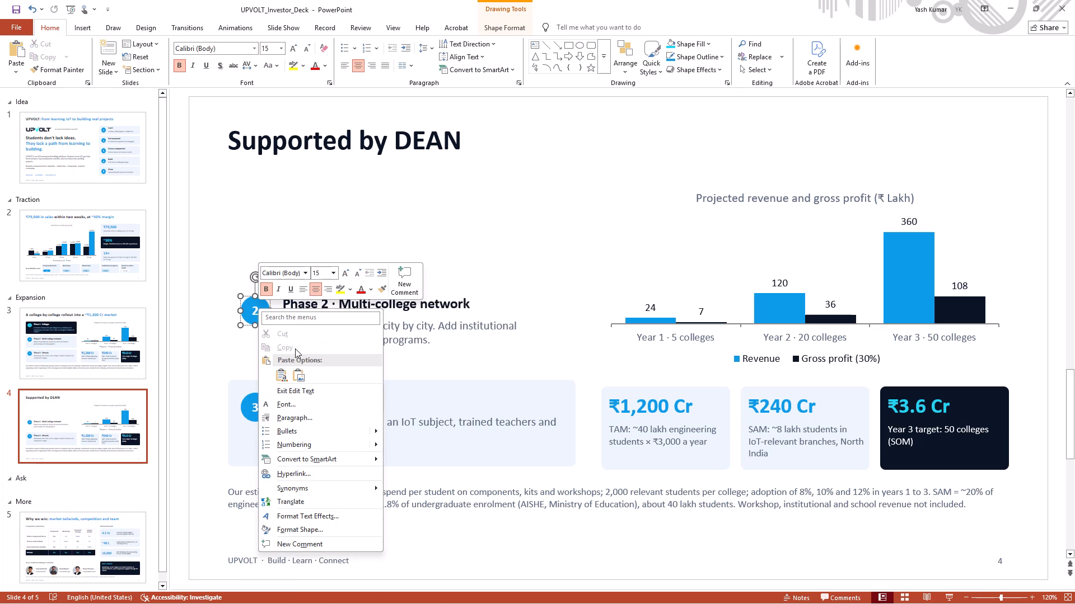
key(BackSpace)
key(BackSpace)
click(241, 338)
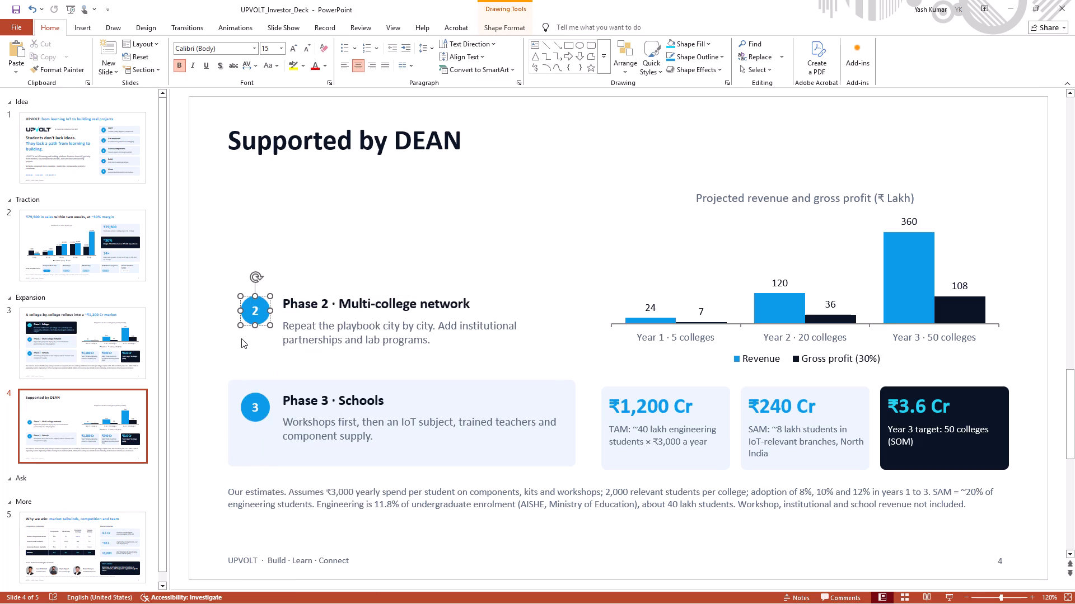
key(BackSpace)
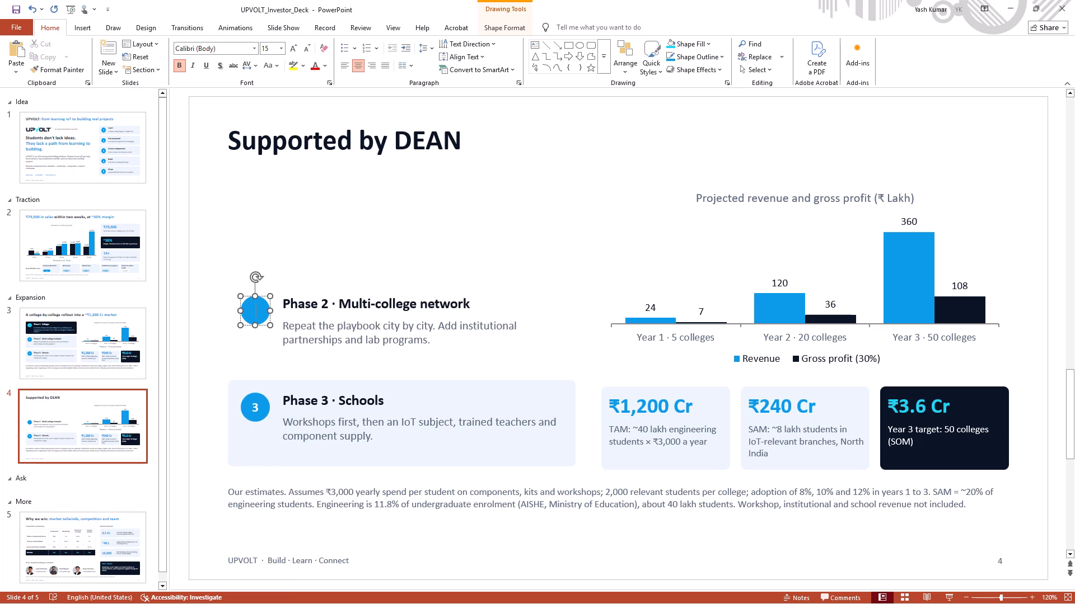
right_click(257, 315)
click(270, 346)
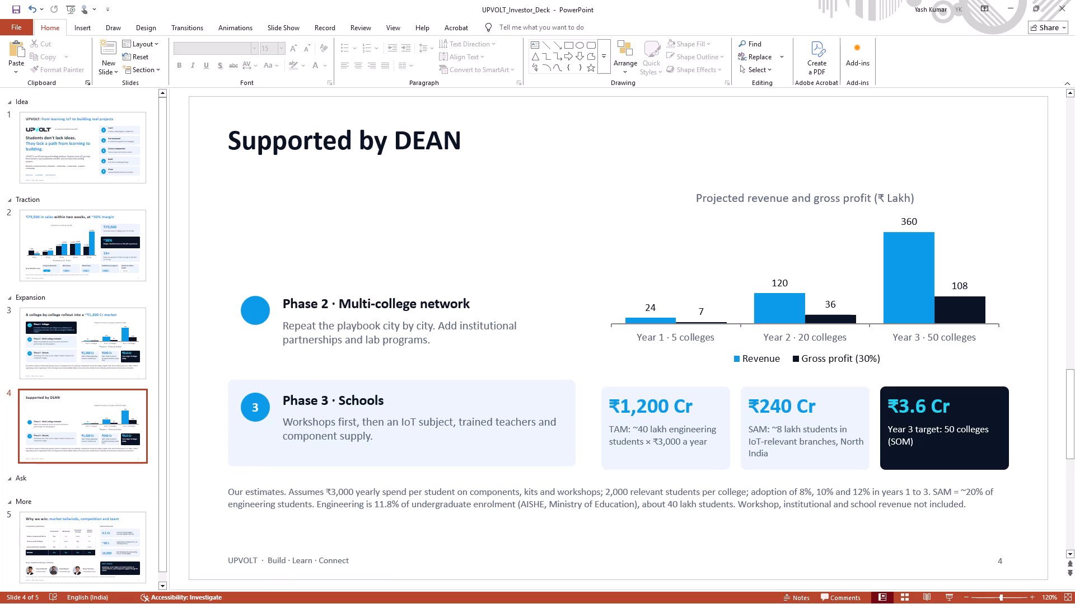
double_click(261, 315)
right_click(261, 315)
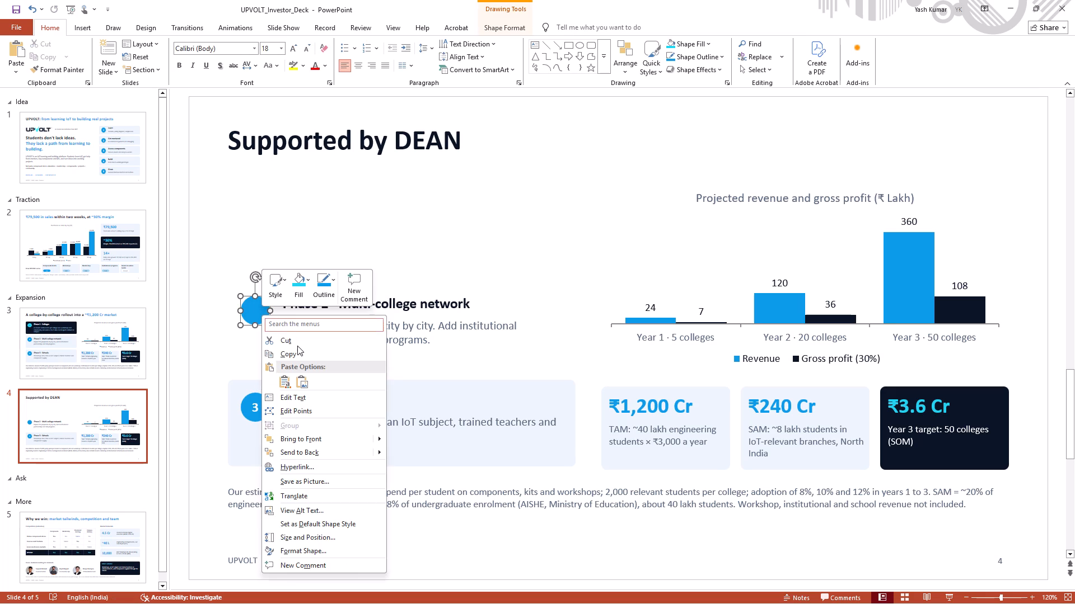
click(297, 346)
Delete the description text about repeating the playbook city by city from the Phase 2 block.
click(342, 337)
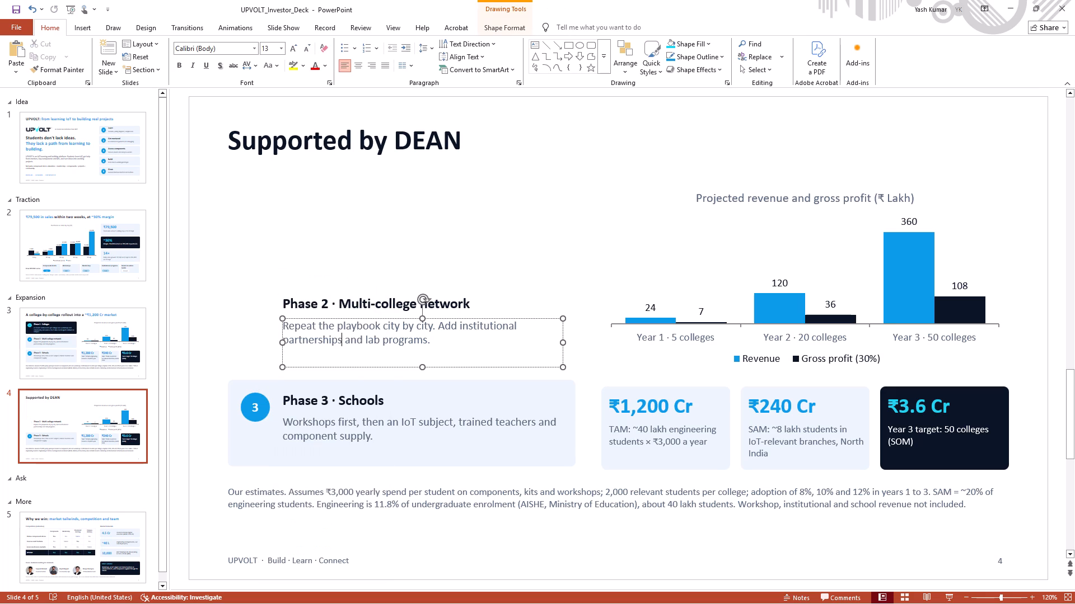
double_click(451, 353)
drag(427, 342, 283, 306)
key(BackSpace)
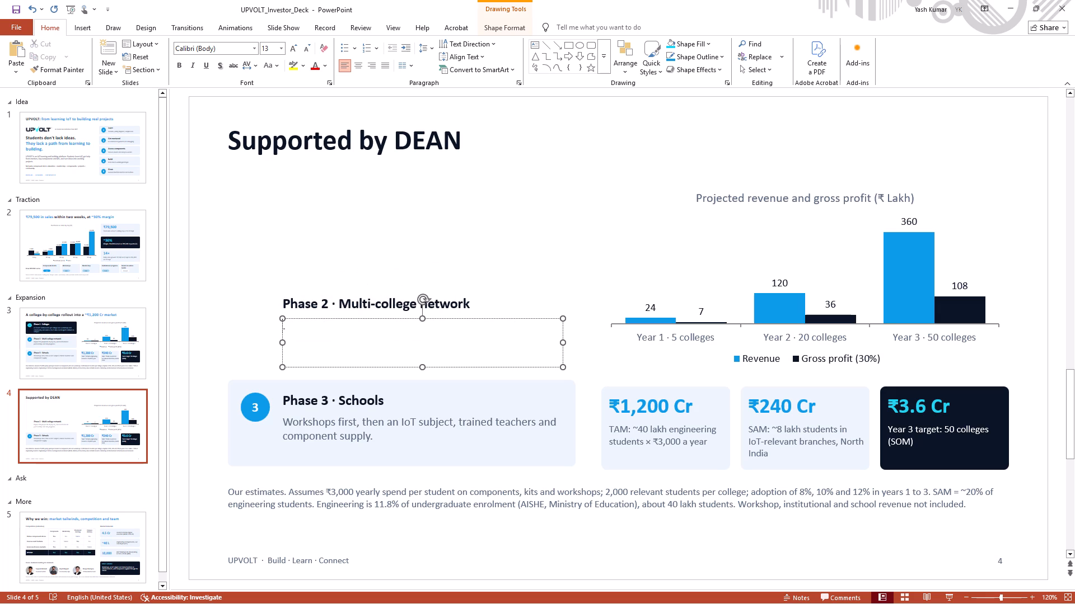
Delete the "Phase 2 · Multi-college network" heading and cut its text box from slide 4.
click(322, 309)
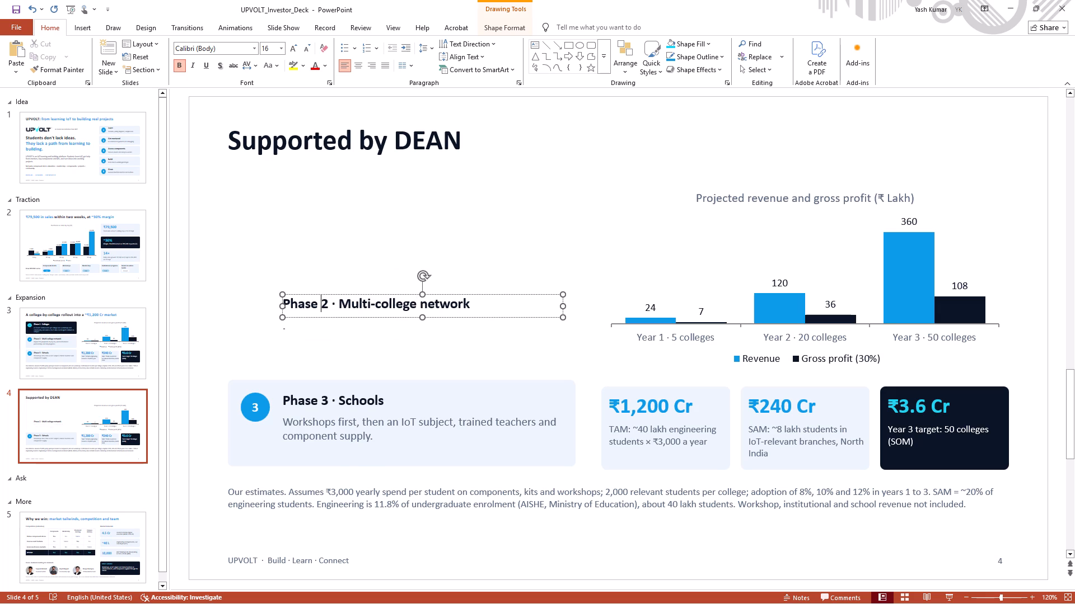
right_click(322, 309)
drag(288, 332, 467, 311)
drag(479, 304, 431, 306)
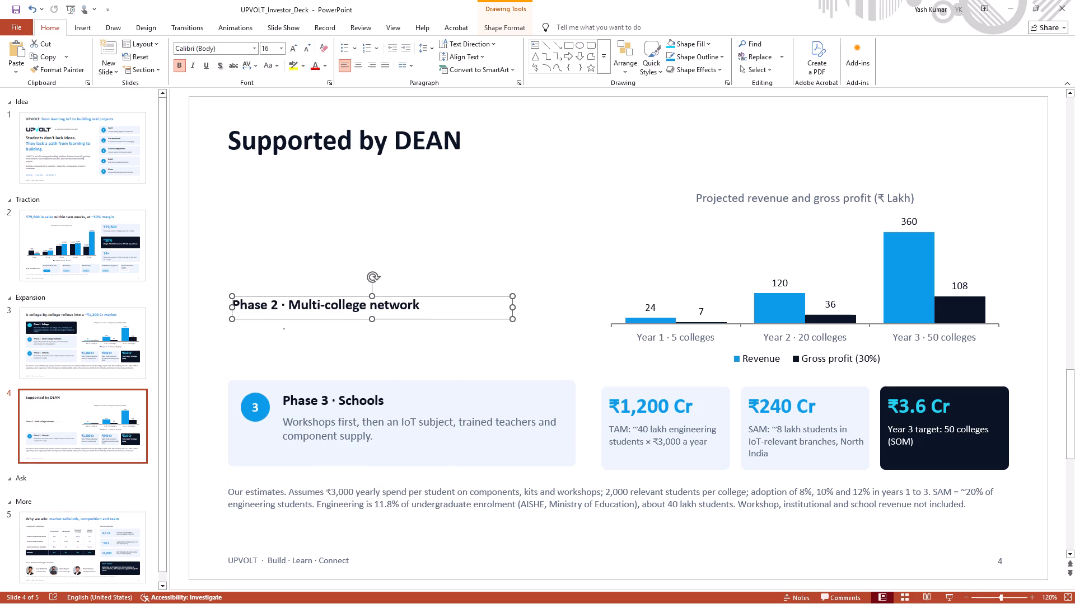
drag(418, 306, 218, 300)
key(BackSpace)
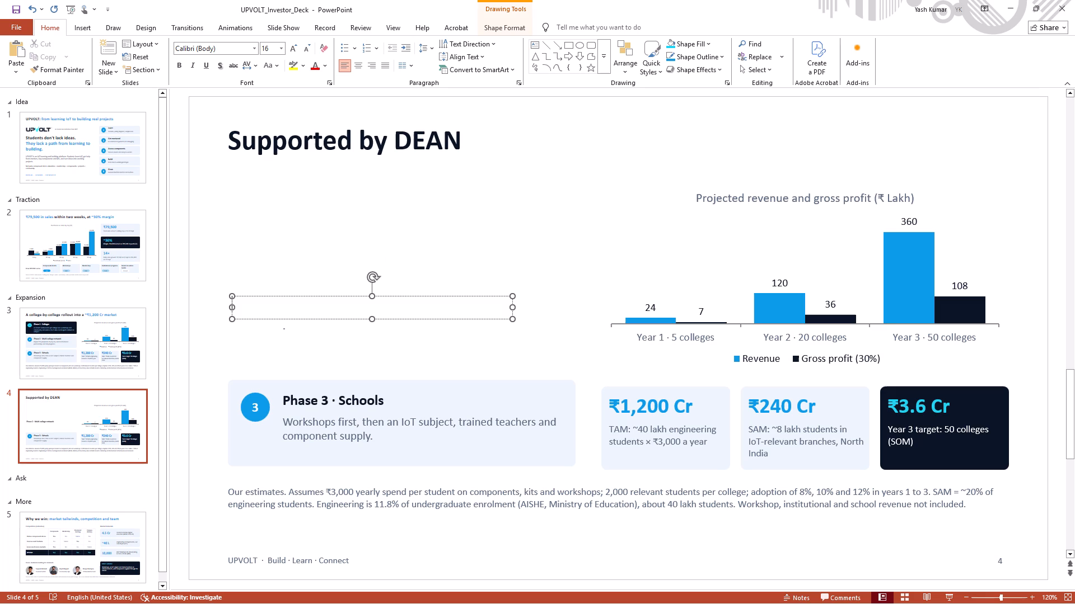
right_click(260, 305)
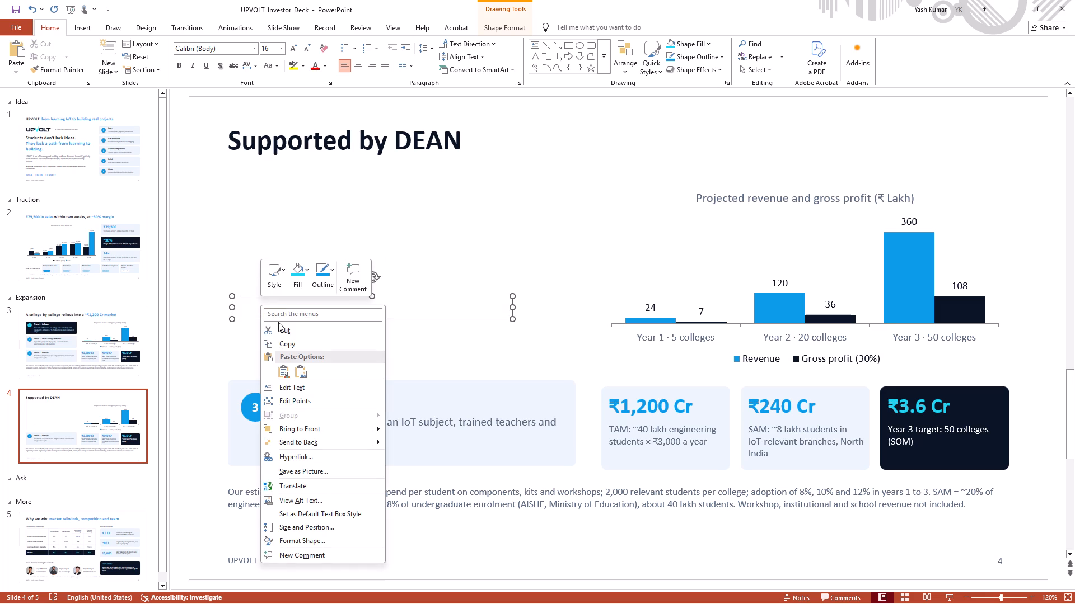
click(282, 325)
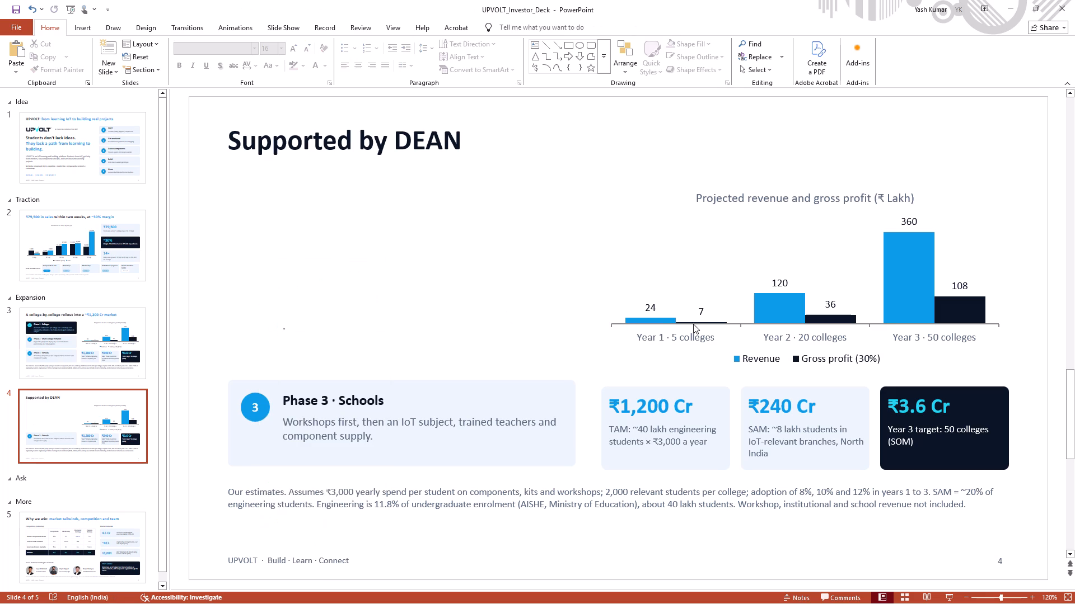
Remove the "Projected revenue and gross profit (₹ Lakh)" chart from slide 4.
click(693, 324)
click(693, 324)
right_click(693, 324)
click(705, 330)
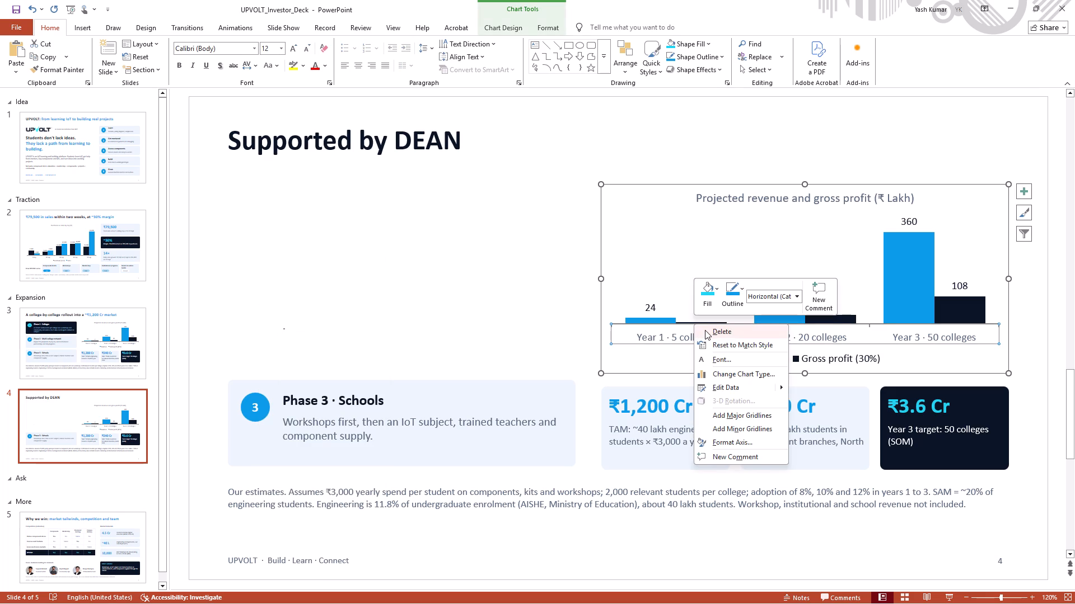
right_click(765, 332)
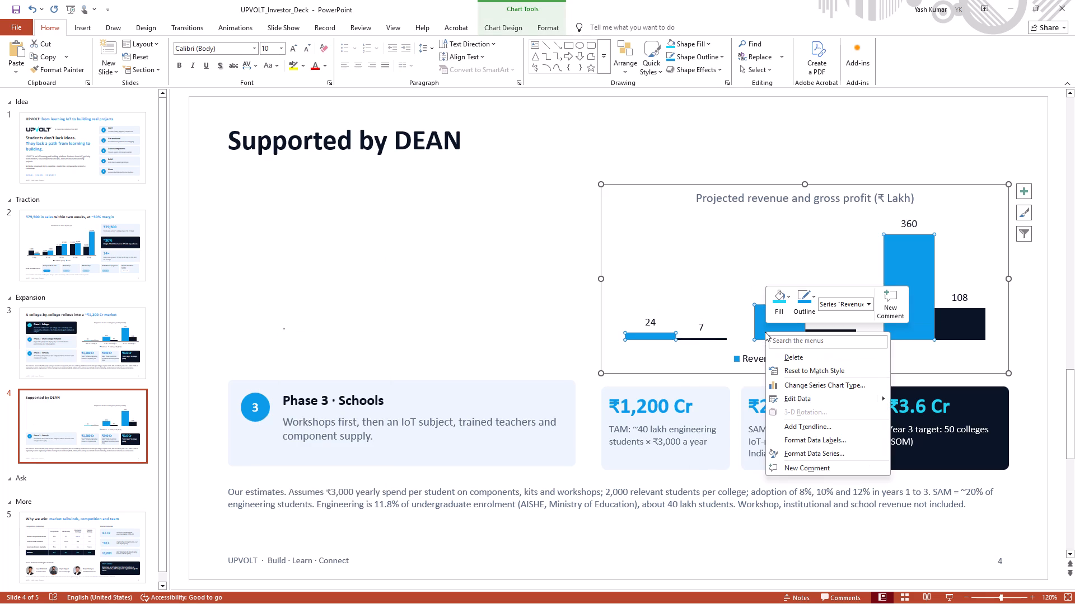
click(794, 360)
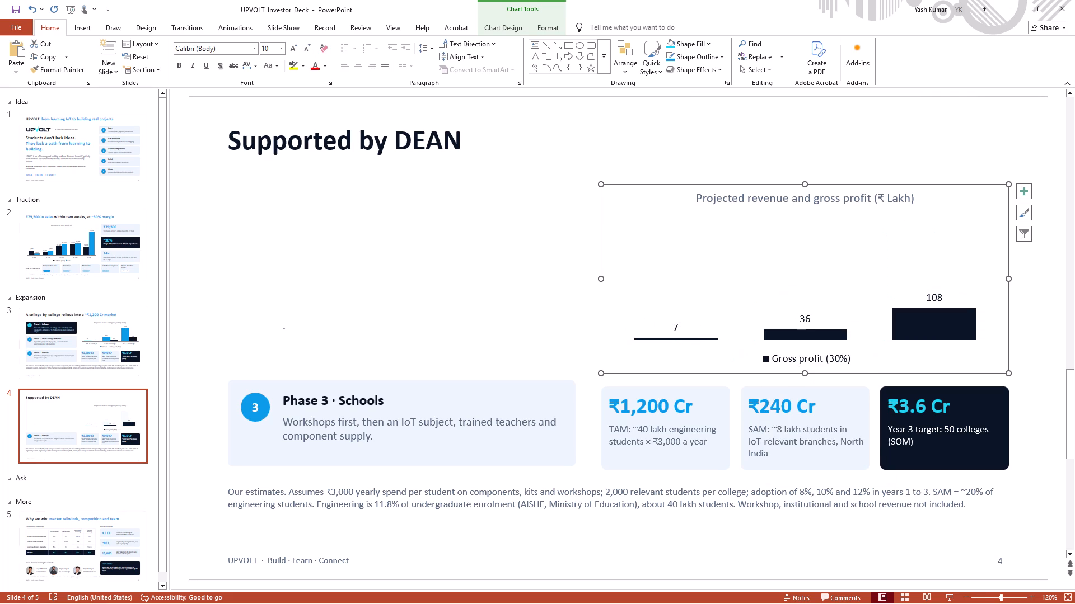
right_click(799, 327)
click(817, 332)
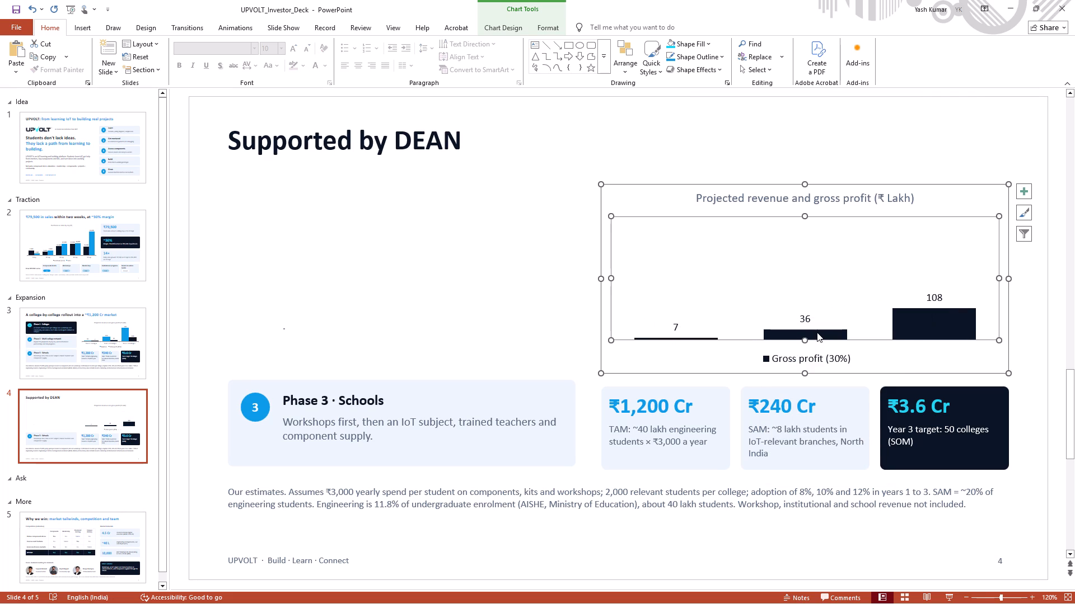
click(751, 232)
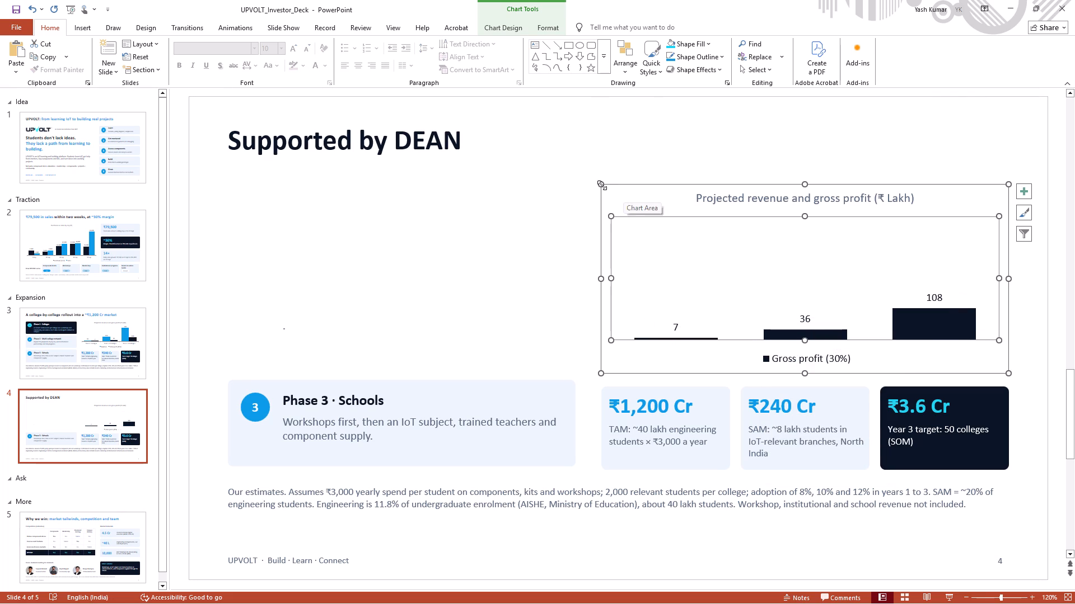
right_click(601, 185)
click(624, 210)
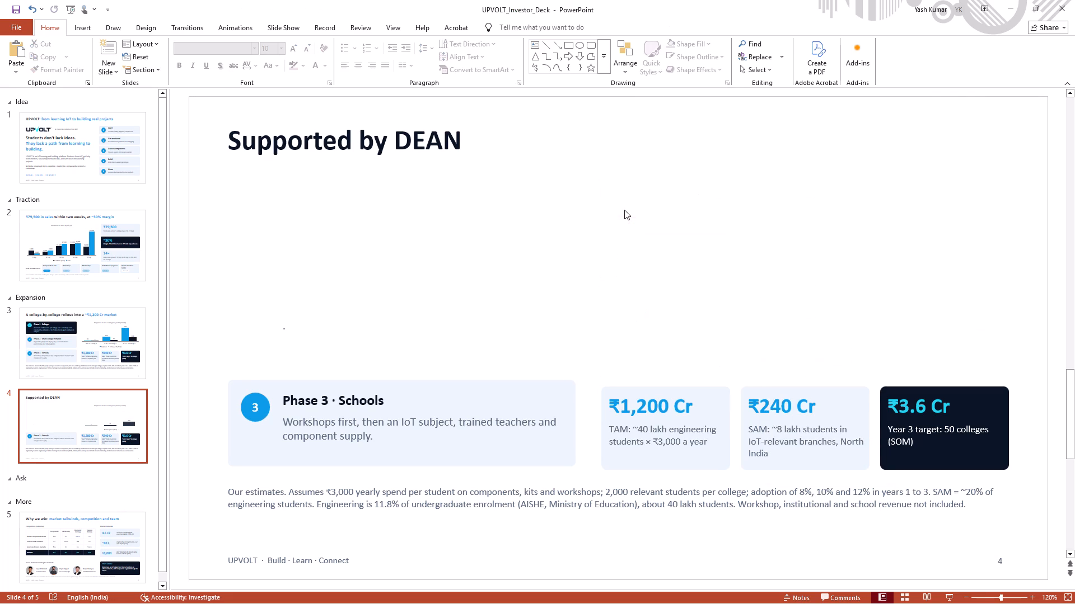
Delete the number 3 from the blue circle in the Phase 3 block on slide 4.
click(268, 403)
key(BackSpace)
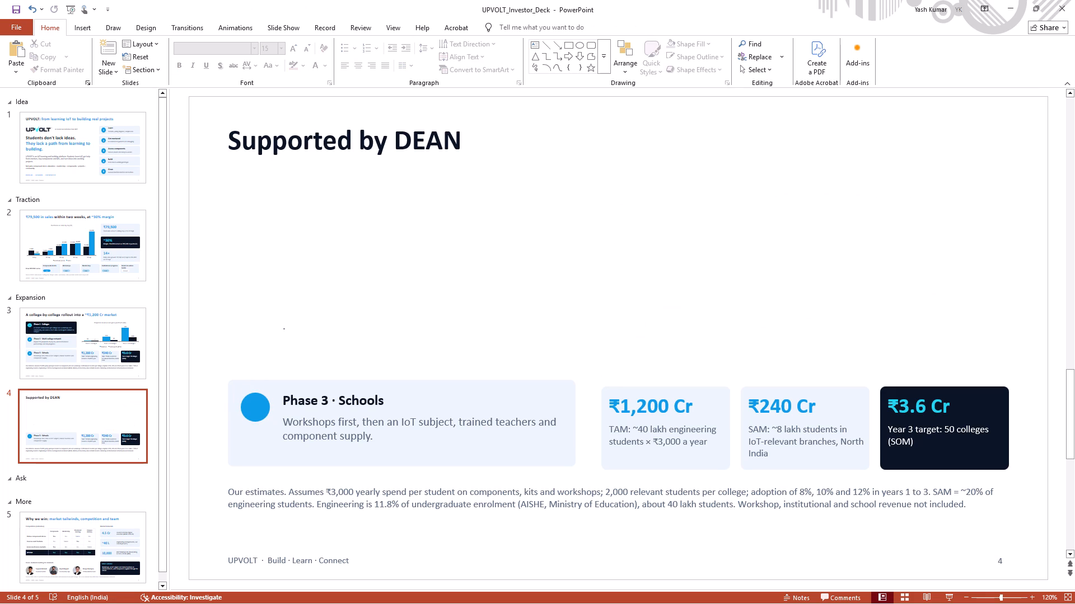
Cut the light background card behind the Phase 3 text on slide 4.
click(233, 393)
right_click(233, 393)
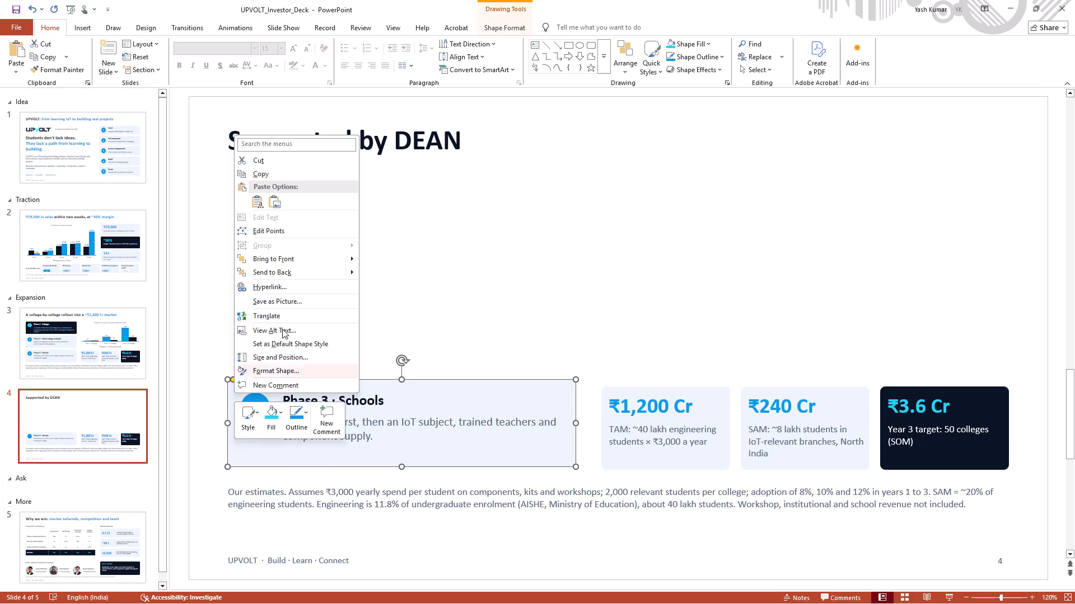
click(273, 159)
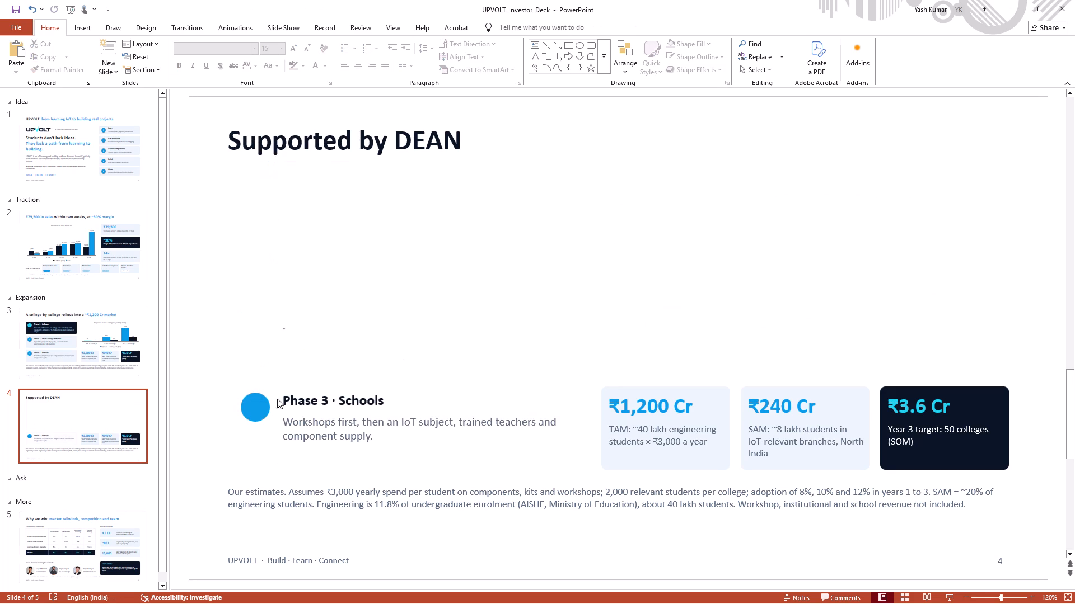
Cut the blue circle beside the "Phase 3 · Schools" heading on slide 4.
click(275, 409)
click(258, 409)
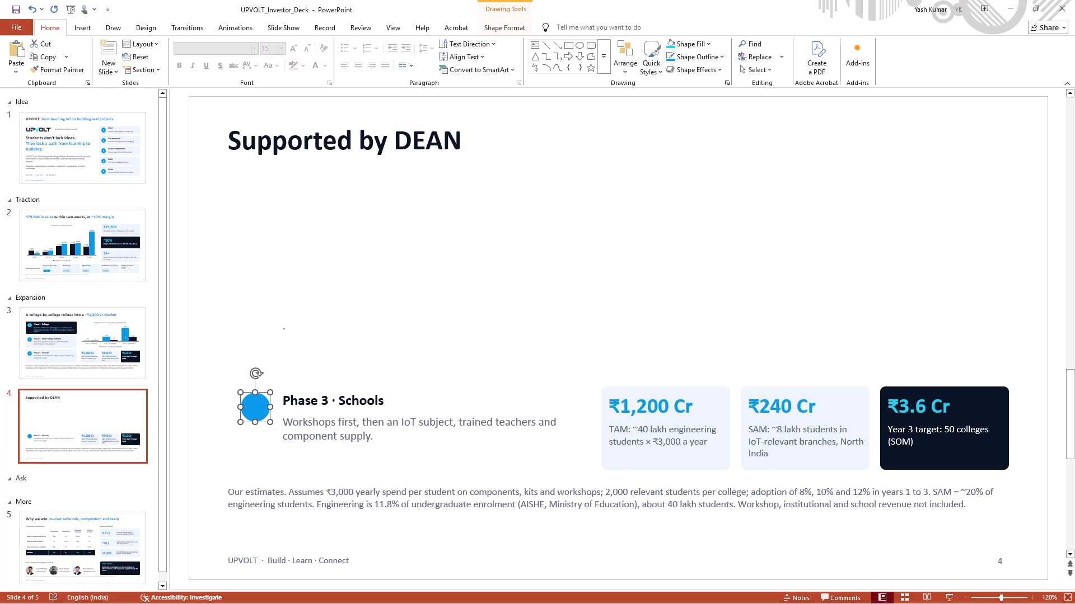
right_click(251, 416)
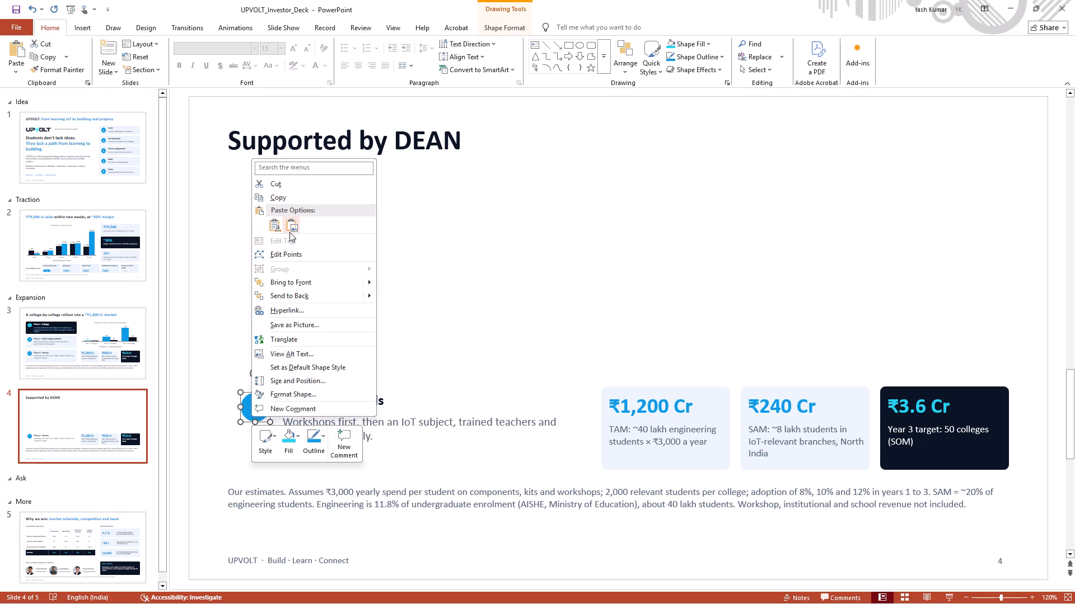
click(287, 180)
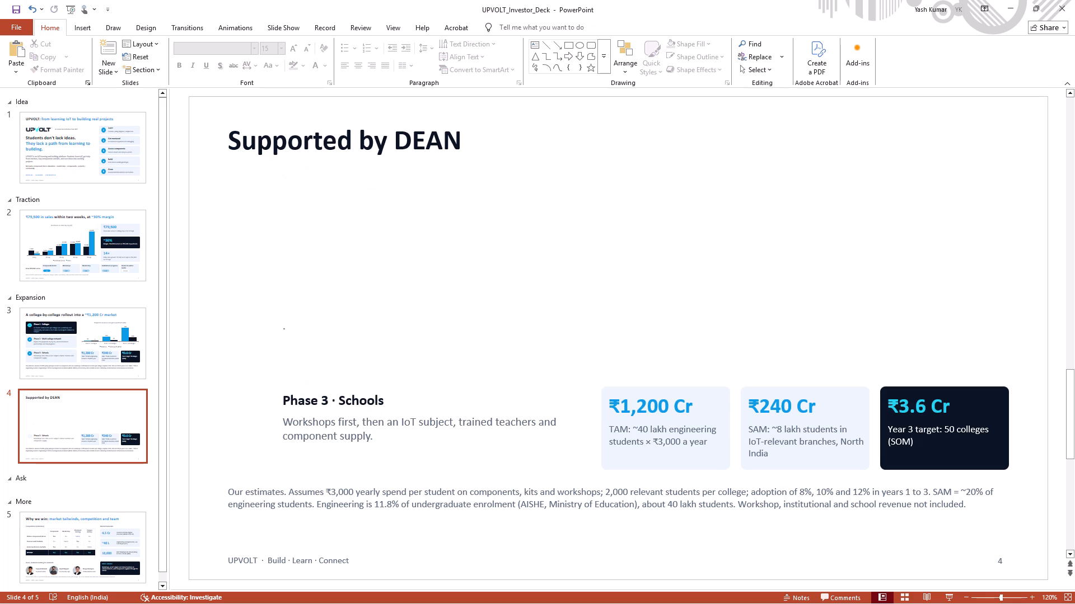
Delete the Phase 3 description text about workshops, an IoT subject and component supply on slide 4.
click(330, 413)
click(333, 427)
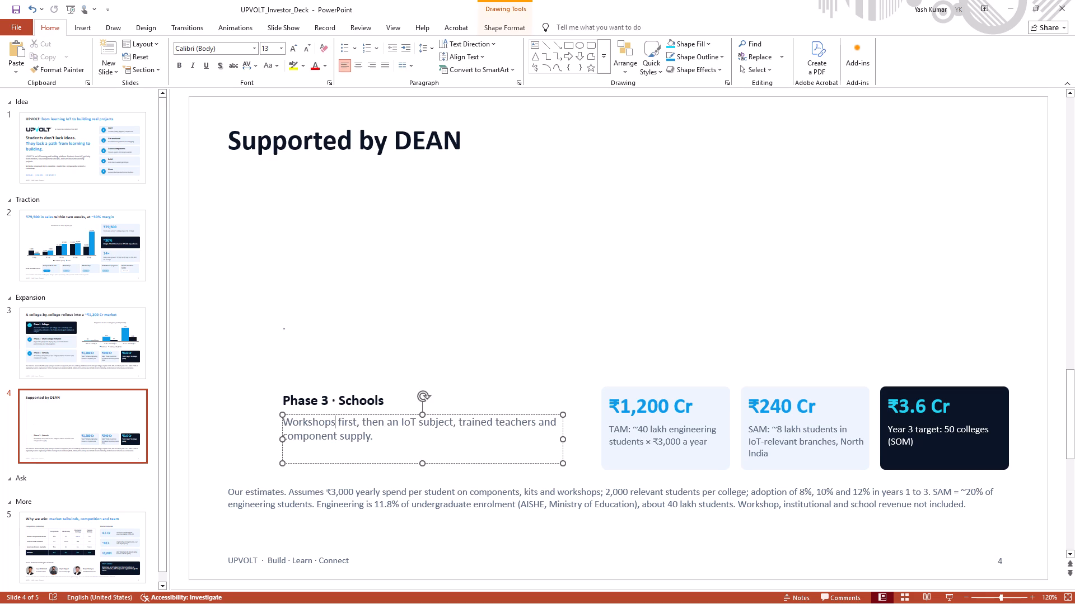
drag(376, 437, 274, 413)
key(BackSpace)
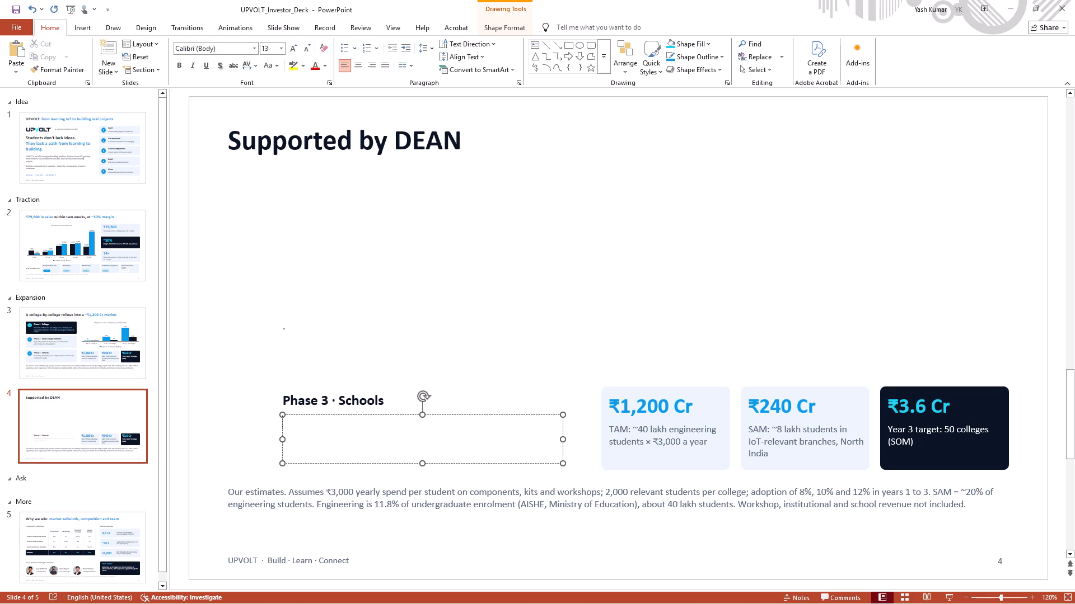
Cut the "Phase 3 · Schools" heading text box from slide 4.
click(329, 396)
drag(385, 400, 353, 402)
click(358, 403)
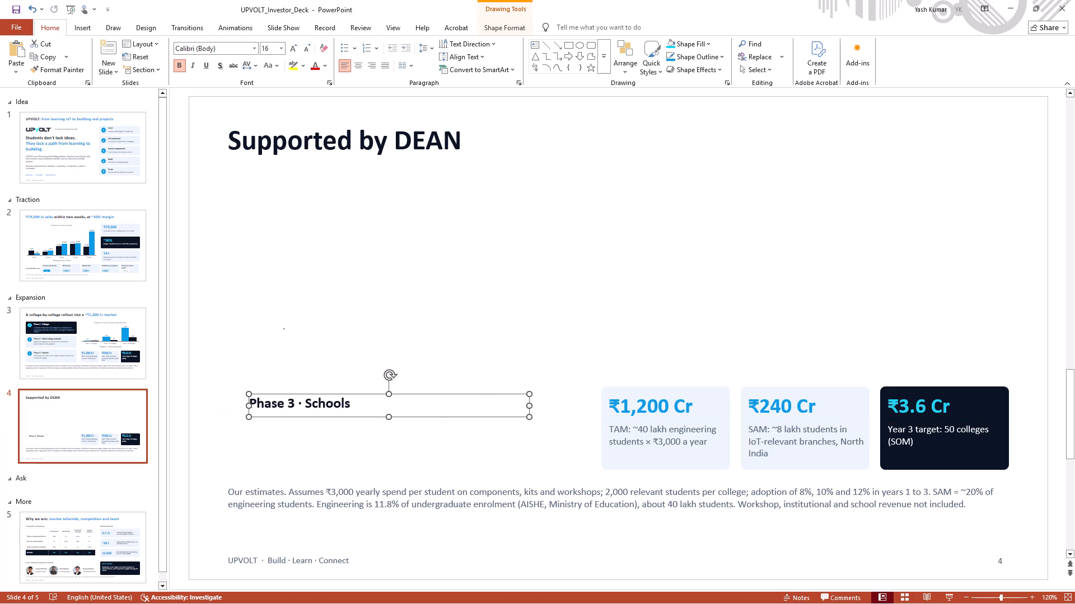
right_click(358, 403)
click(408, 167)
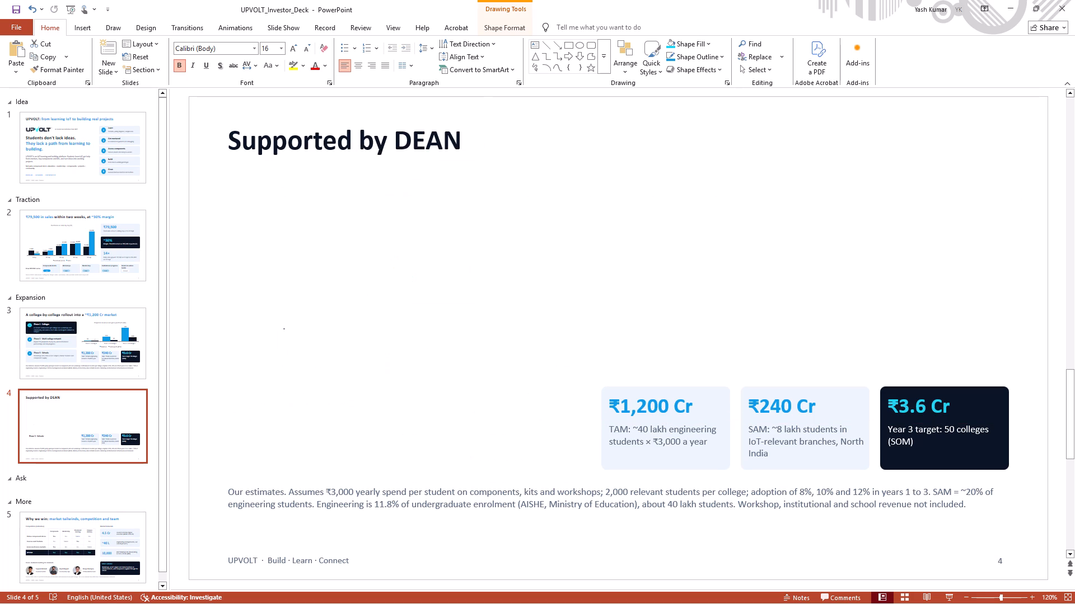
Cut the "Our estimates" footnote text box from slide 4.
click(622, 499)
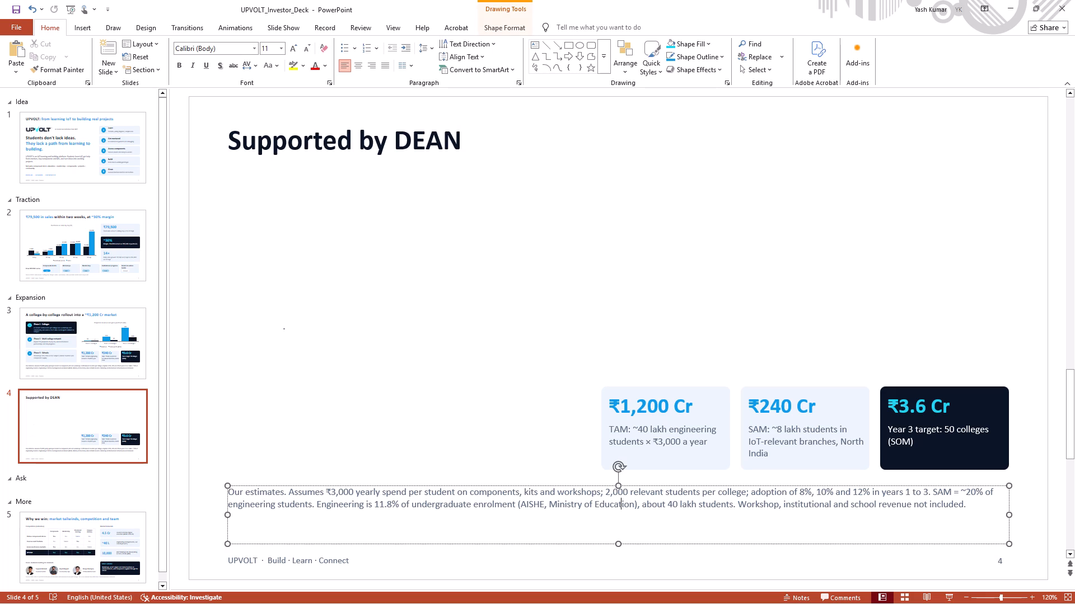
right_click(1004, 487)
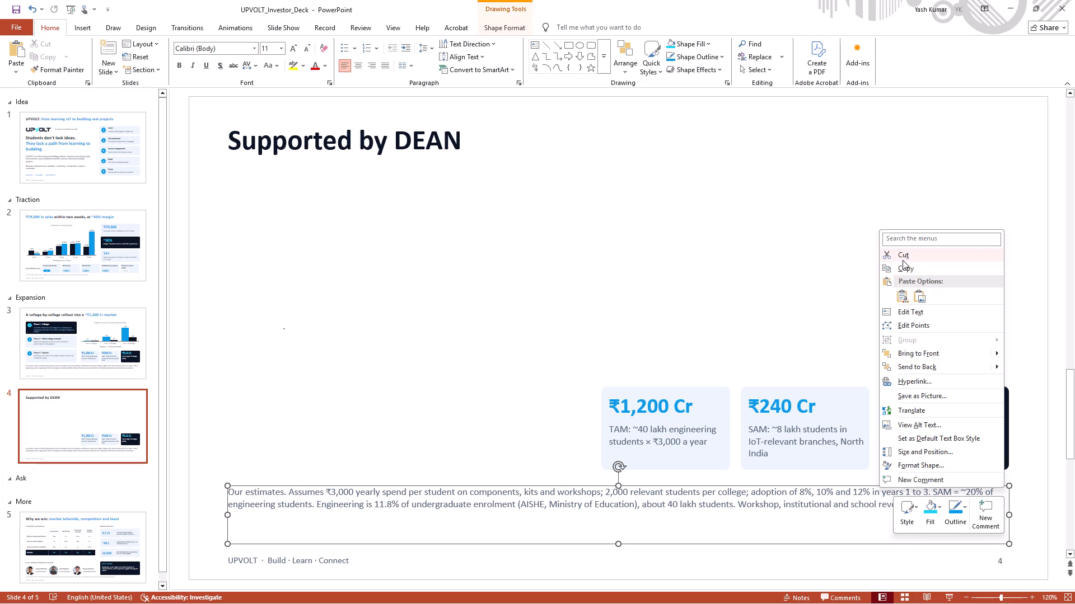
click(903, 260)
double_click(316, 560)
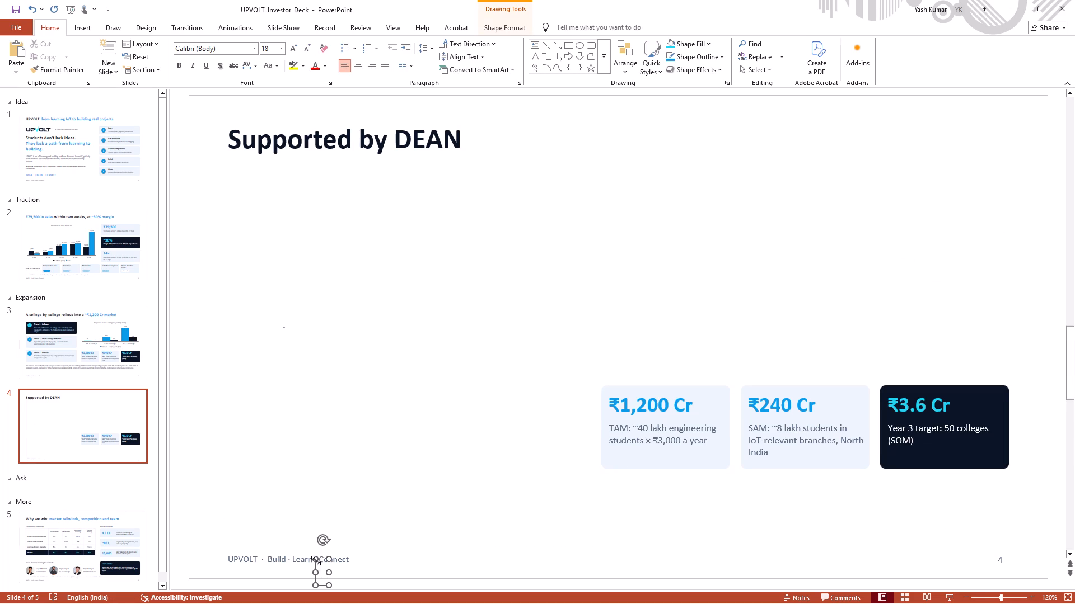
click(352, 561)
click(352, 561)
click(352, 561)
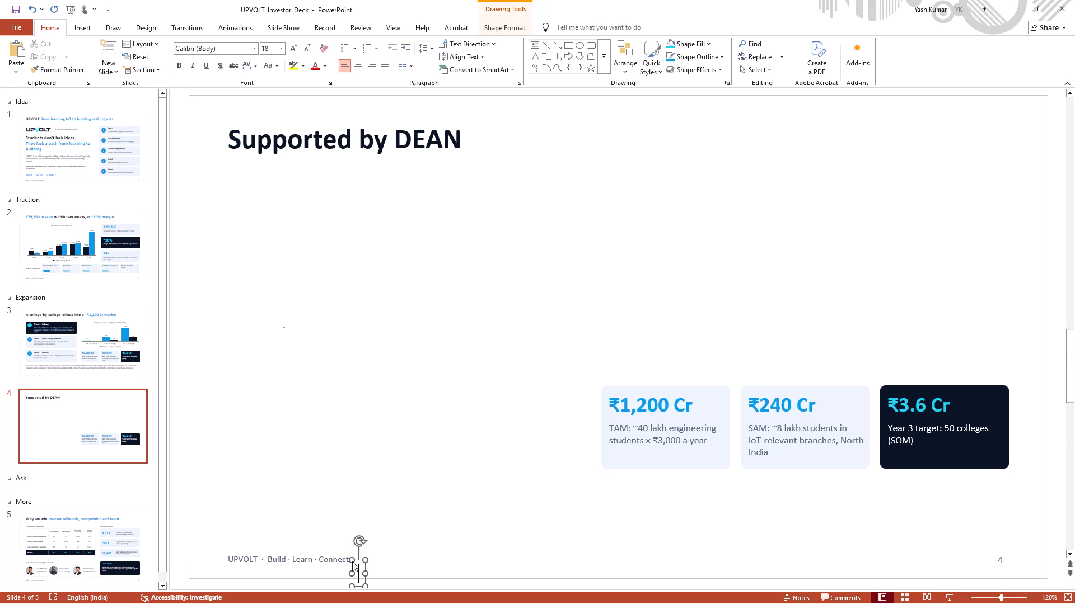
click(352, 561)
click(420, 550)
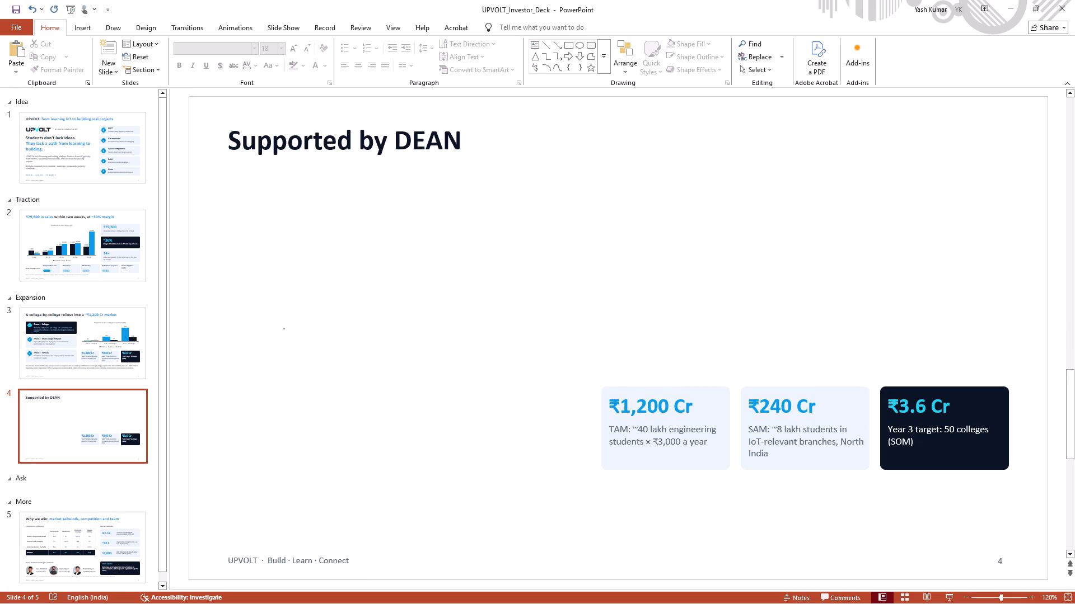
Cut the light background card behind the ₹1,200 Cr figure on slide 4.
click(684, 433)
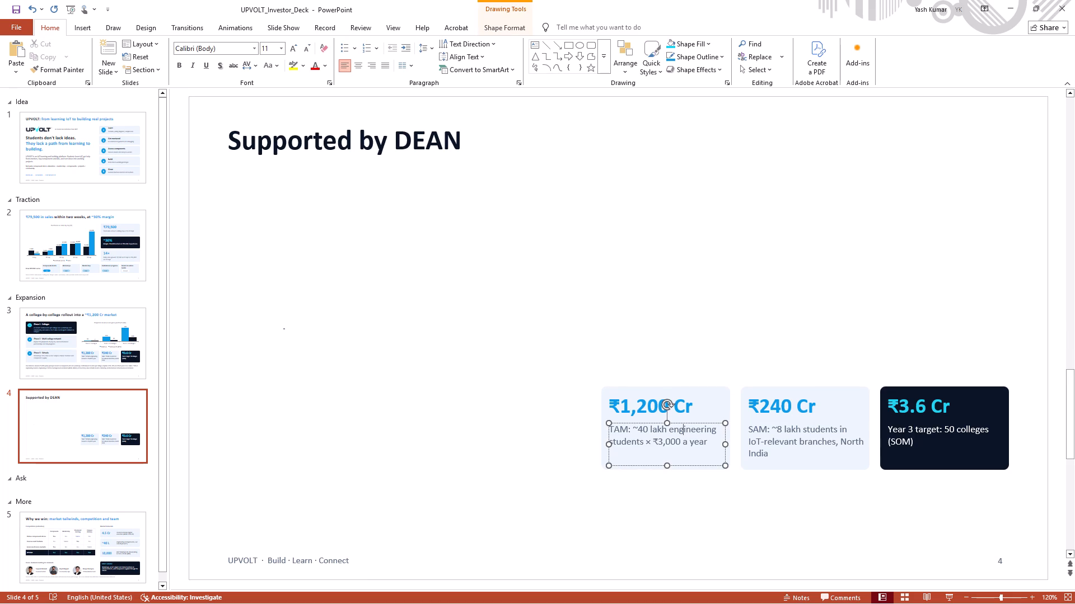
click(610, 395)
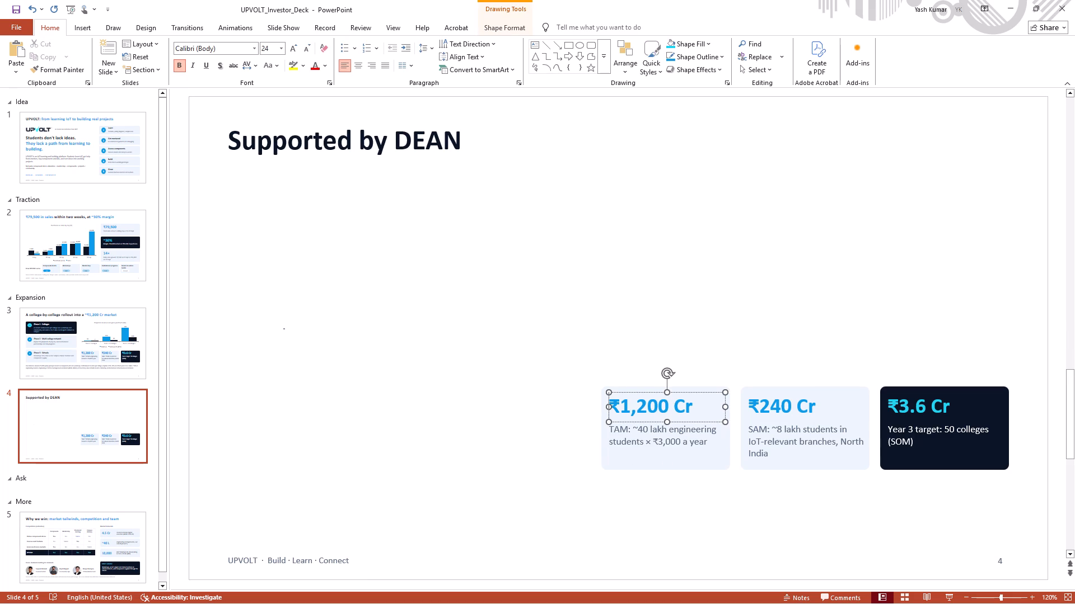
click(608, 451)
right_click(608, 451)
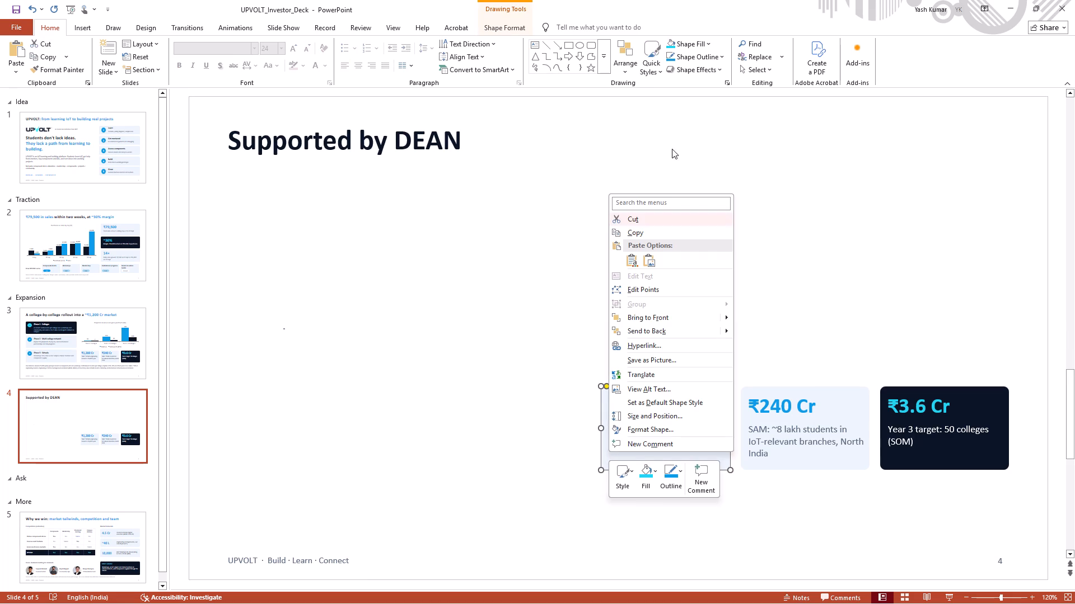
click(663, 213)
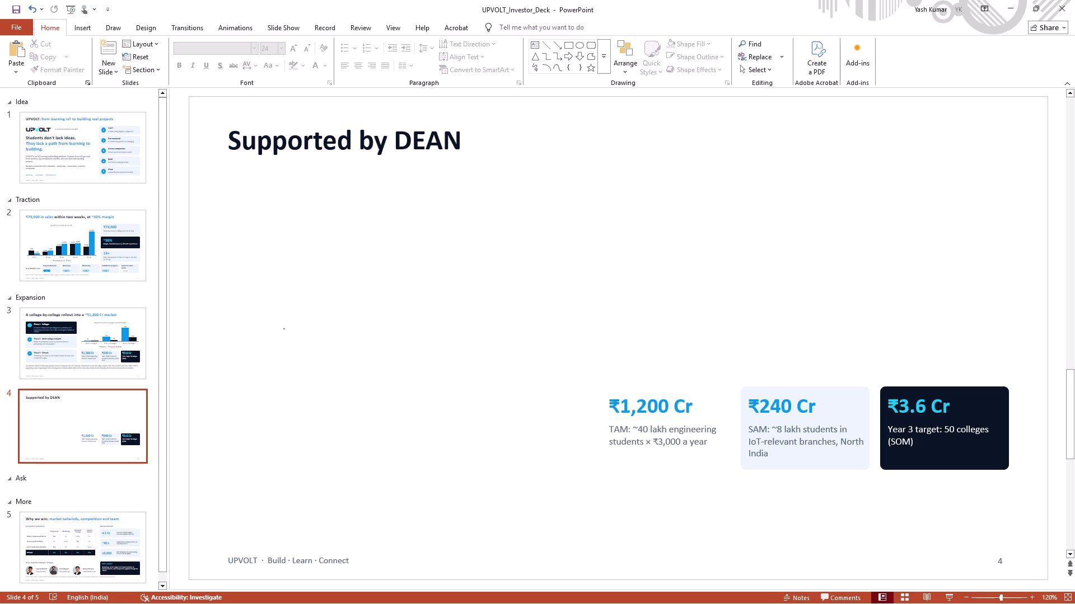
Cut the "₹1,200 Cr" text box from slide 4.
click(637, 410)
right_click(637, 410)
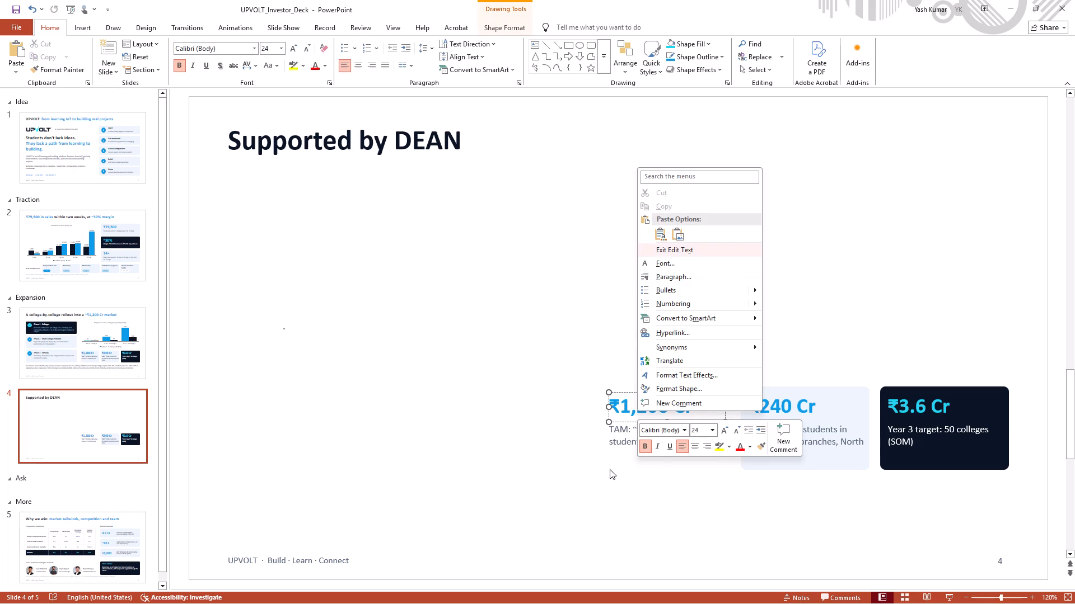
click(623, 412)
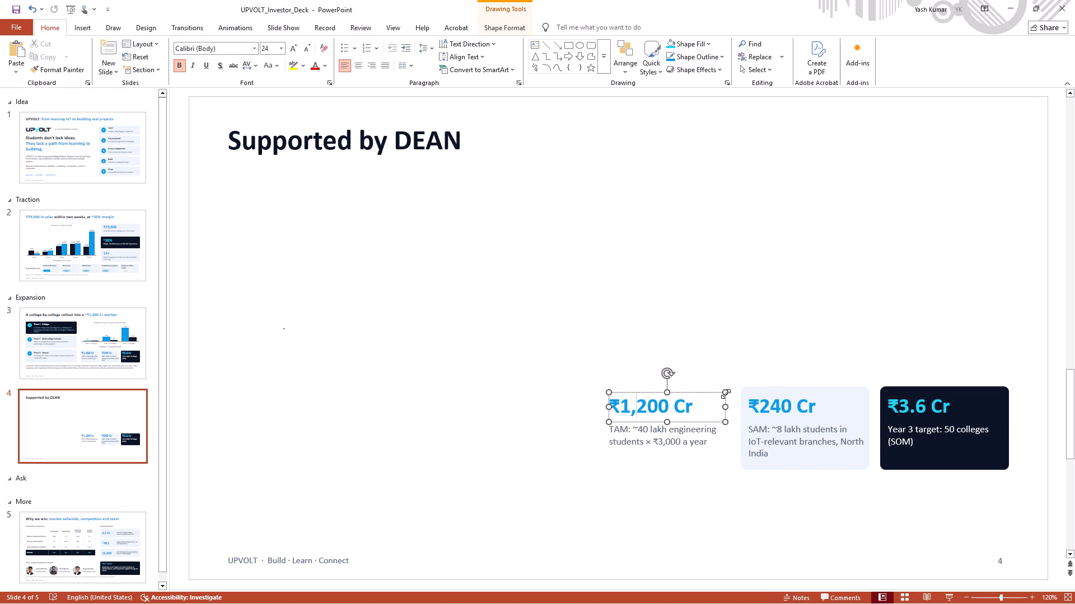
right_click(726, 394)
click(750, 155)
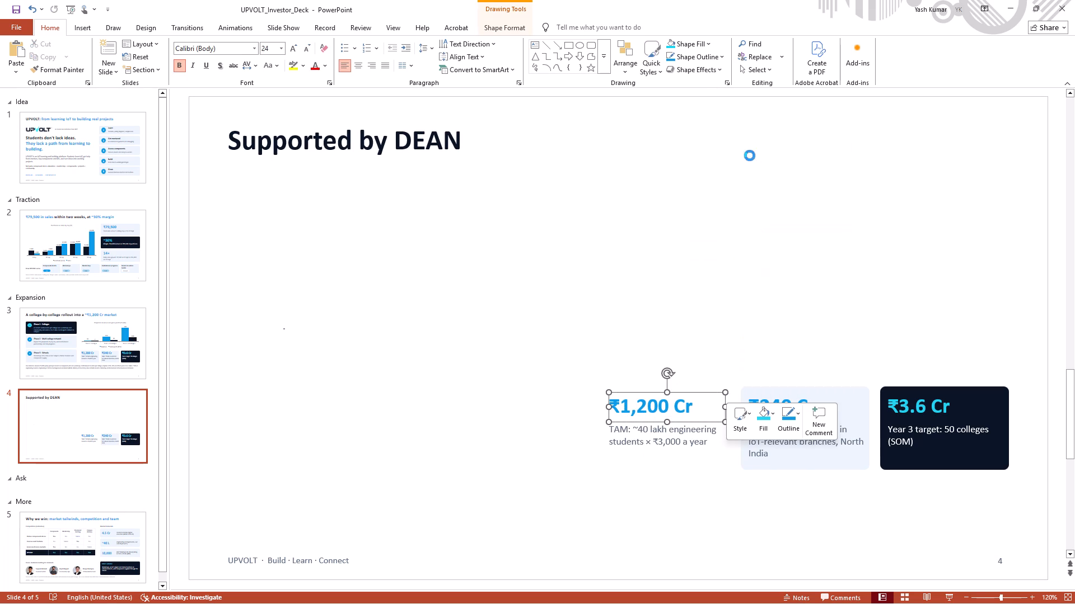
Cut the TAM description text box about engineering students from slide 4.
click(693, 445)
click(693, 445)
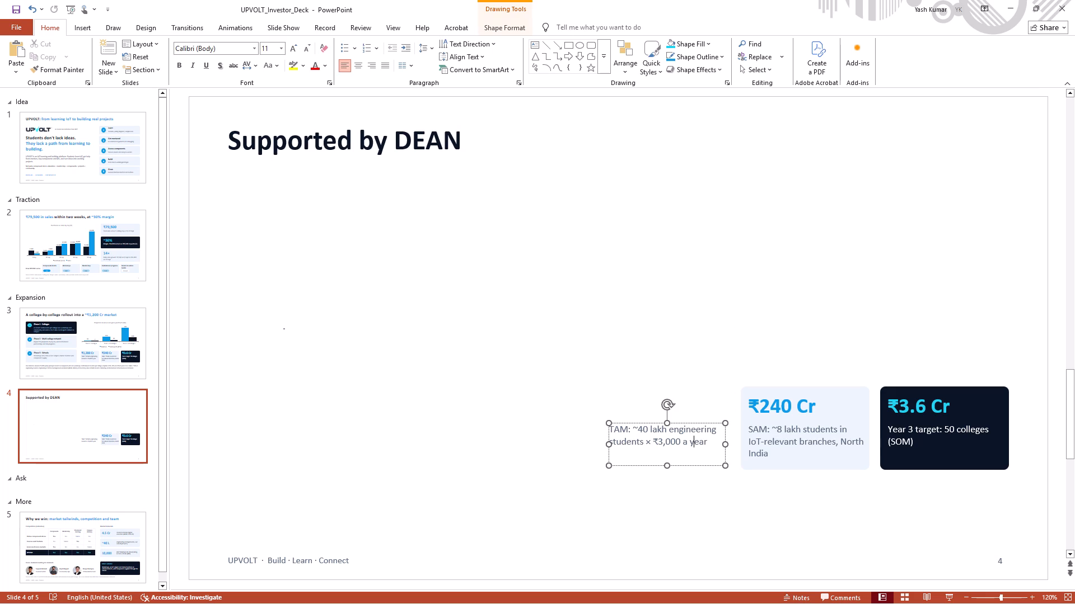
double_click(708, 451)
right_drag(725, 465, 707, 483)
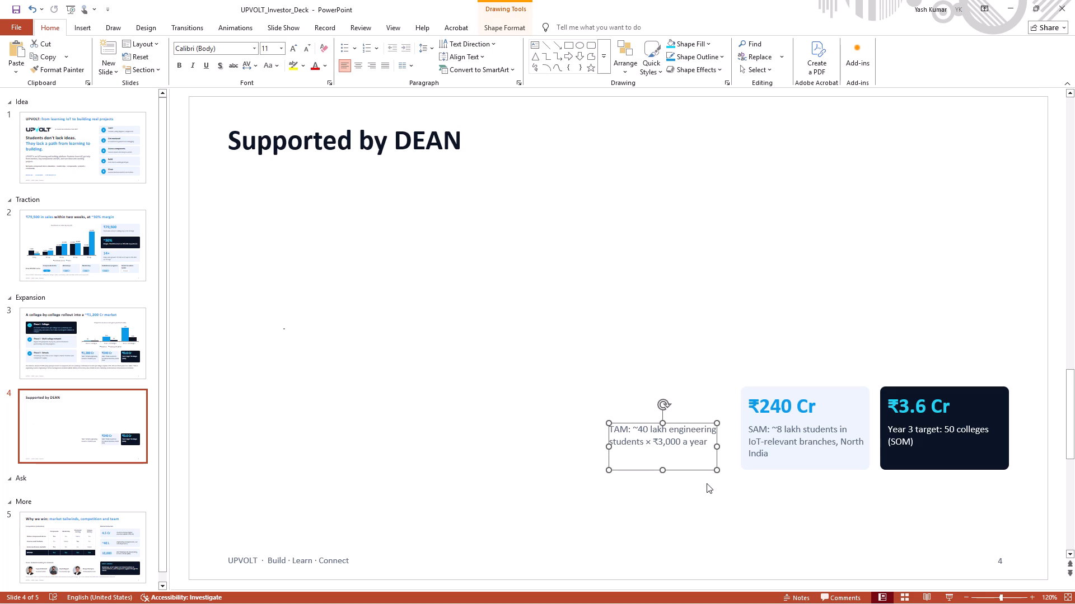
right_click(716, 464)
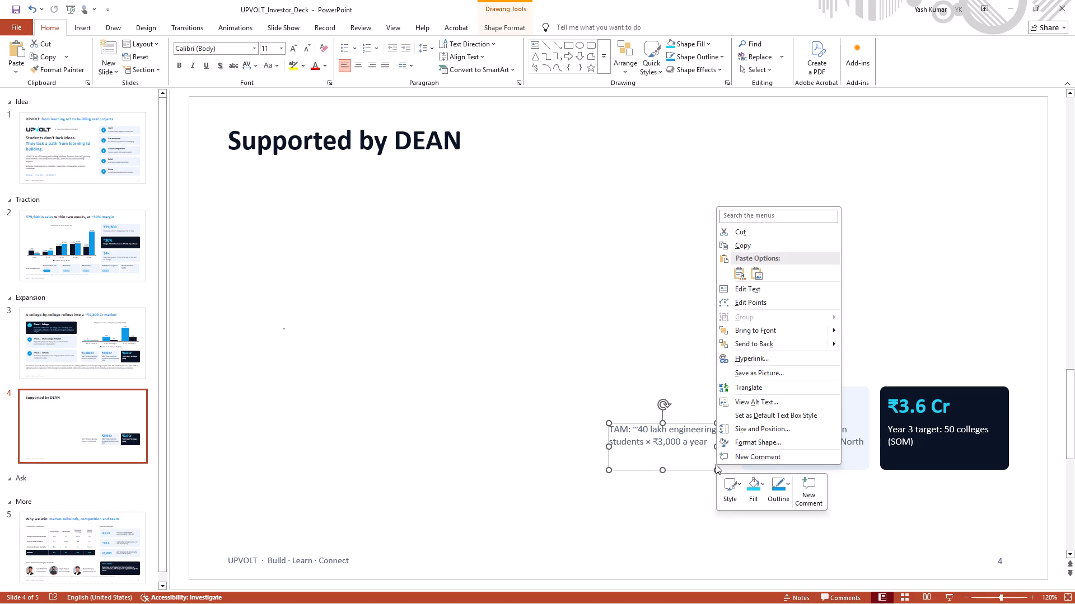
click(751, 236)
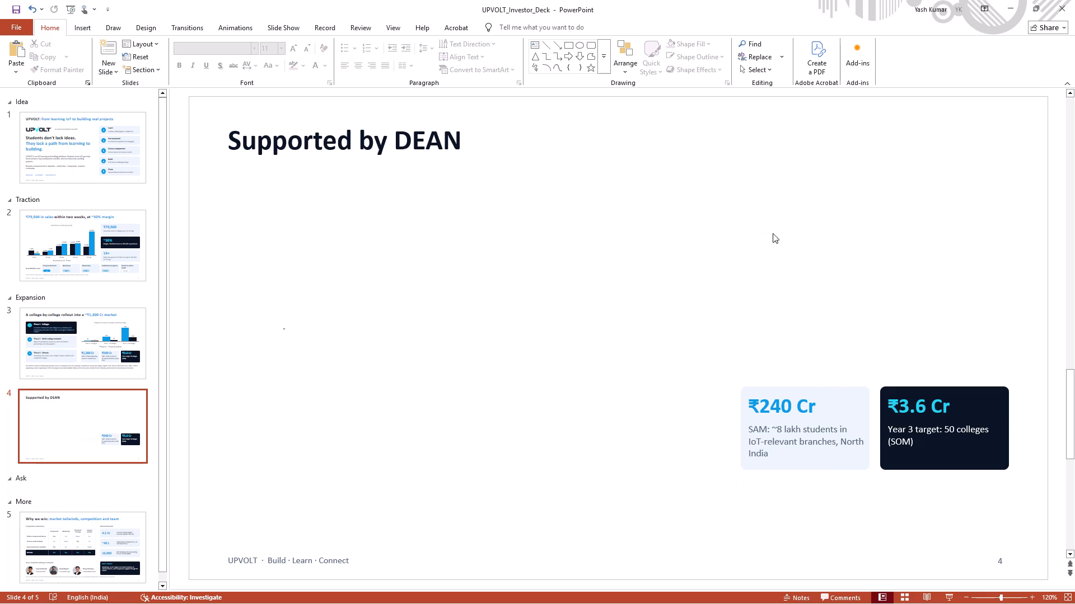
Cut the light background card behind the ₹240 Cr figure on slide 4.
click(773, 402)
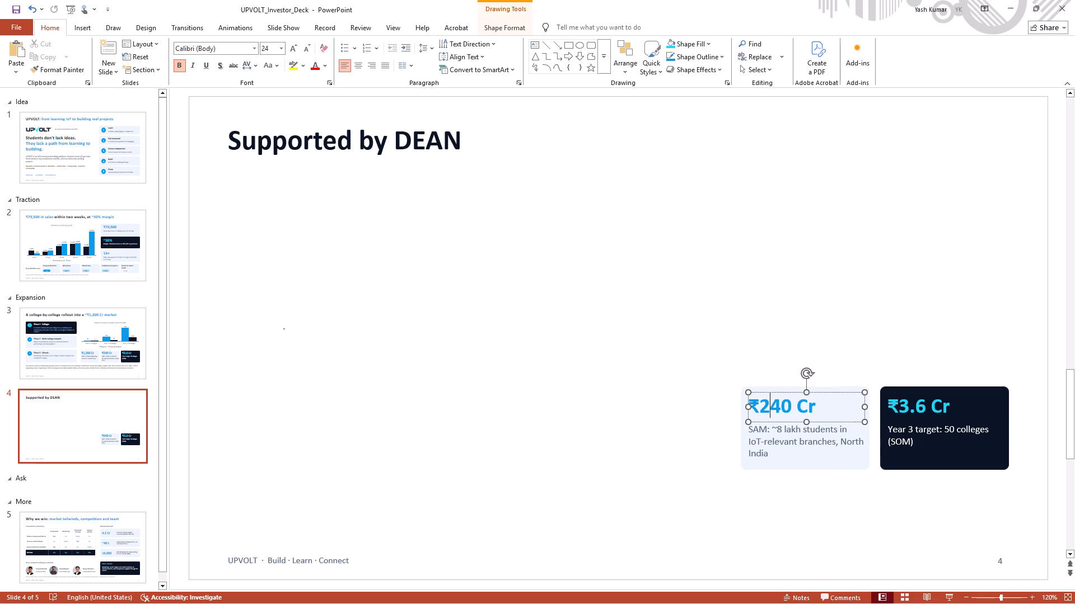
click(742, 457)
right_click(742, 457)
click(787, 228)
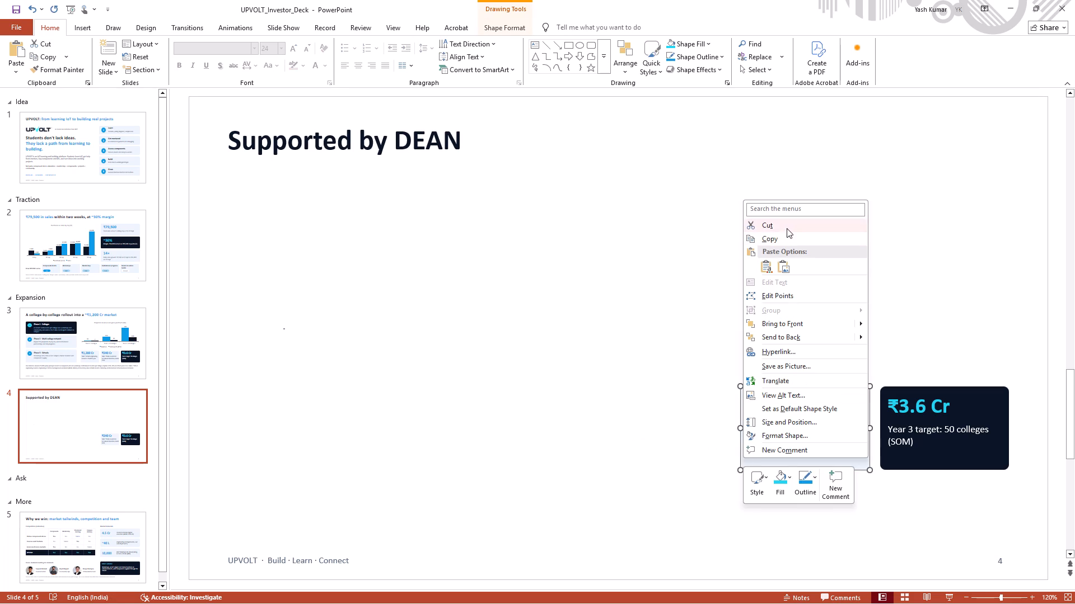
Cut the "₹240 Cr" text box from slide 4.
click(780, 409)
right_click(780, 409)
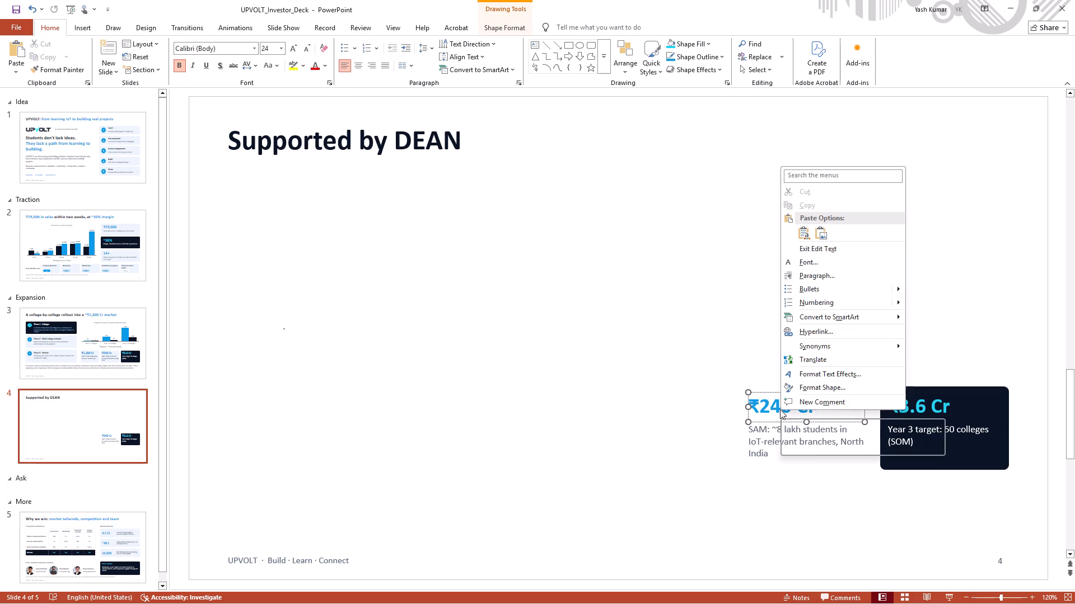
right_click(746, 419)
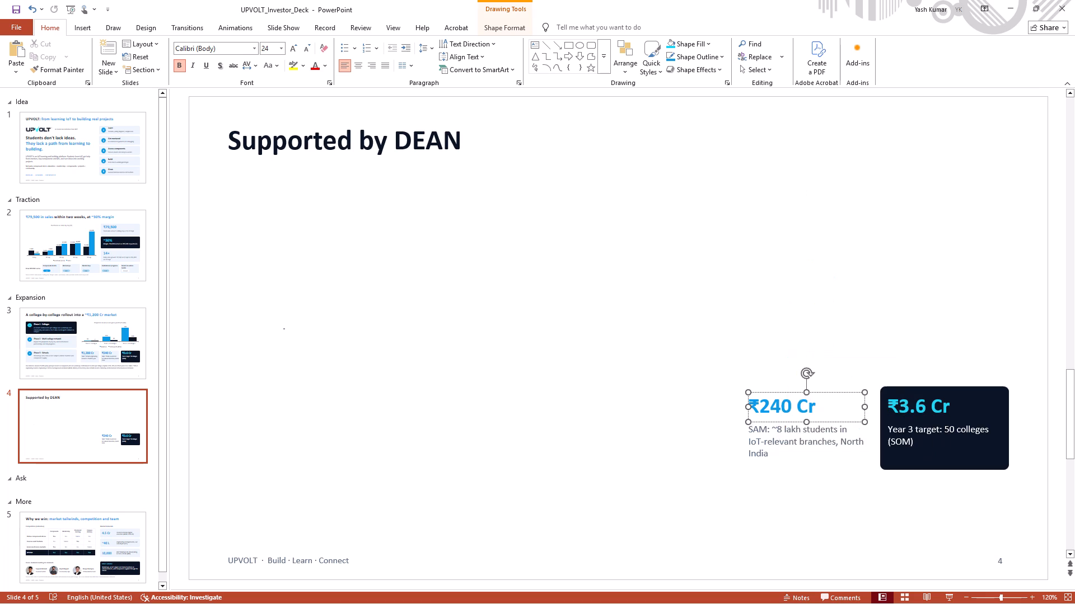
click(768, 187)
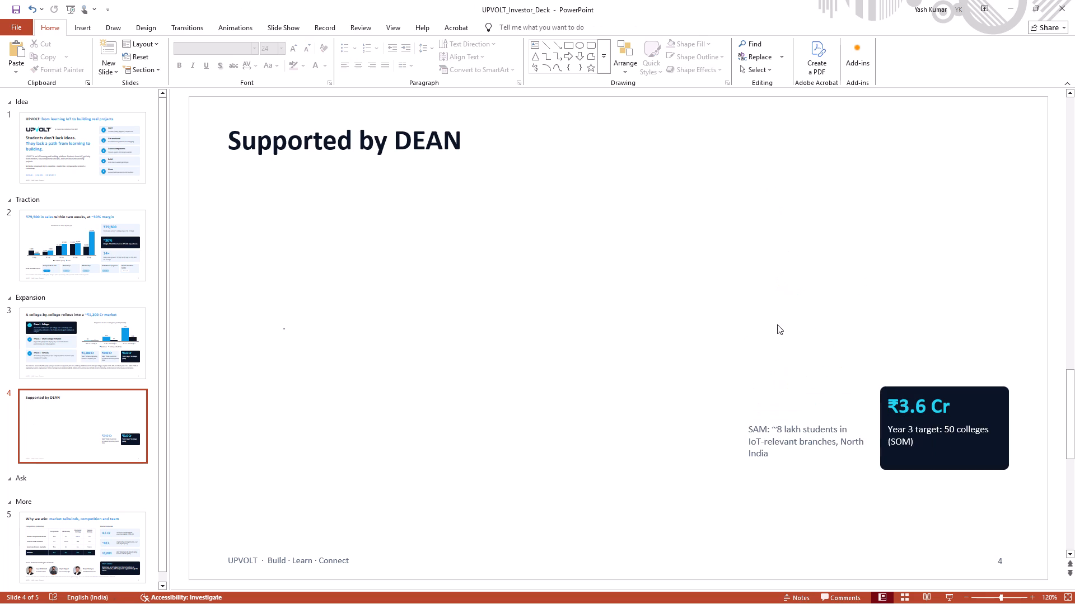
Cut the SAM description text box about students in IoT-relevant branches from slide 4.
click(774, 427)
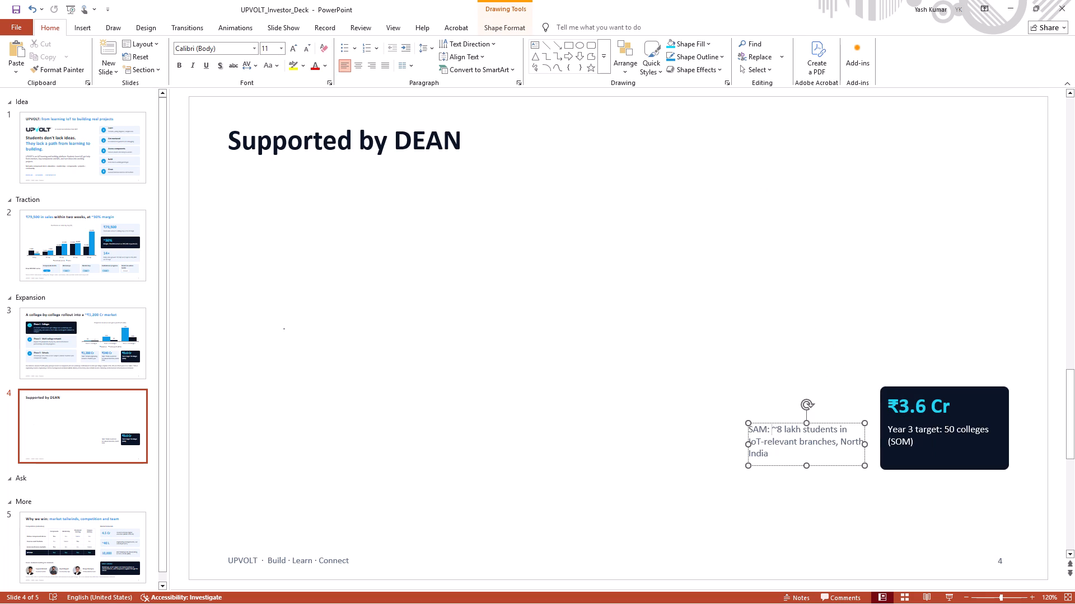
right_click(753, 427)
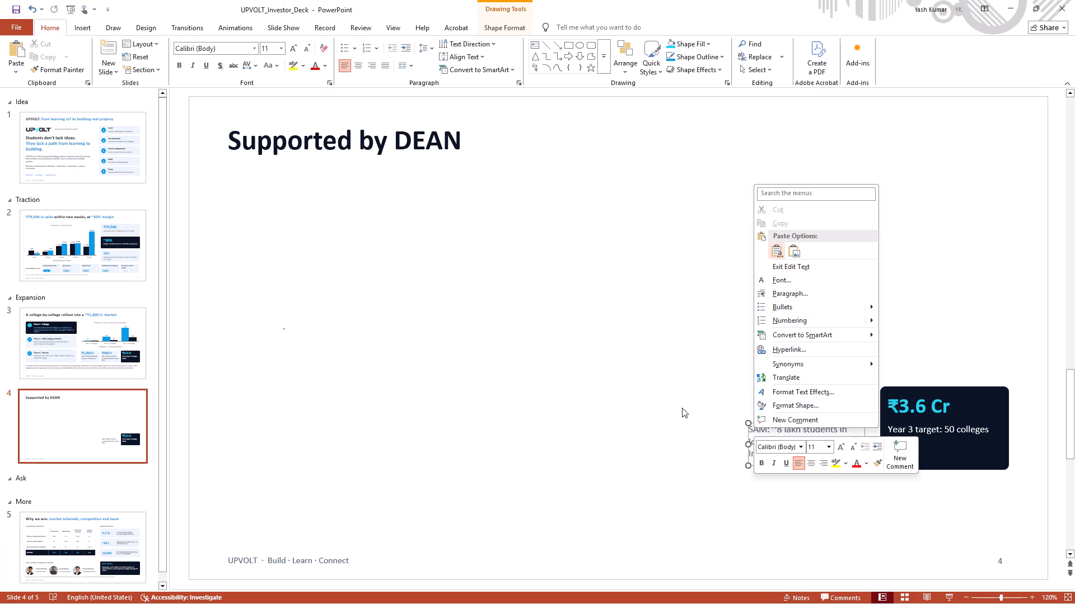
drag(682, 408, 748, 424)
click(748, 424)
right_click(748, 424)
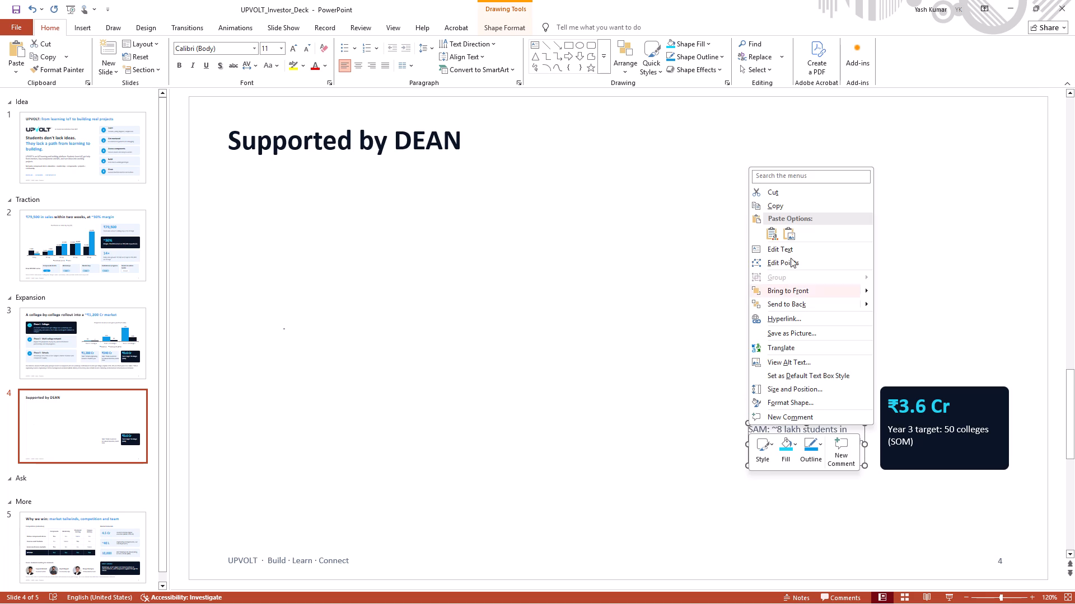
click(787, 187)
Cut the dark background card behind the ₹3.6 Cr figure on slide 4.
click(948, 470)
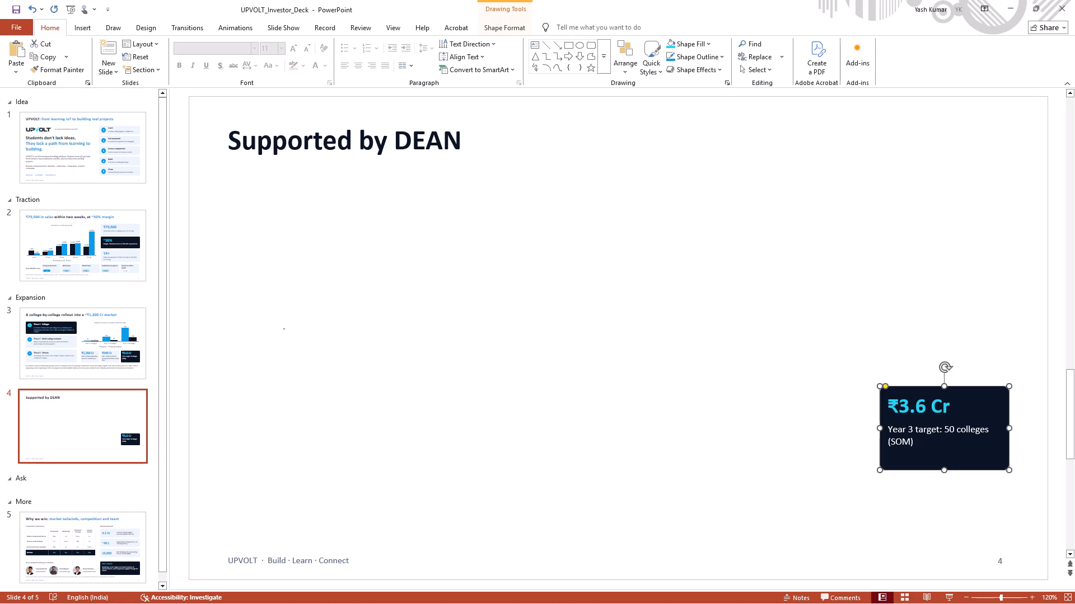
right_drag(948, 470, 944, 475)
drag(906, 513, 922, 461)
click(922, 461)
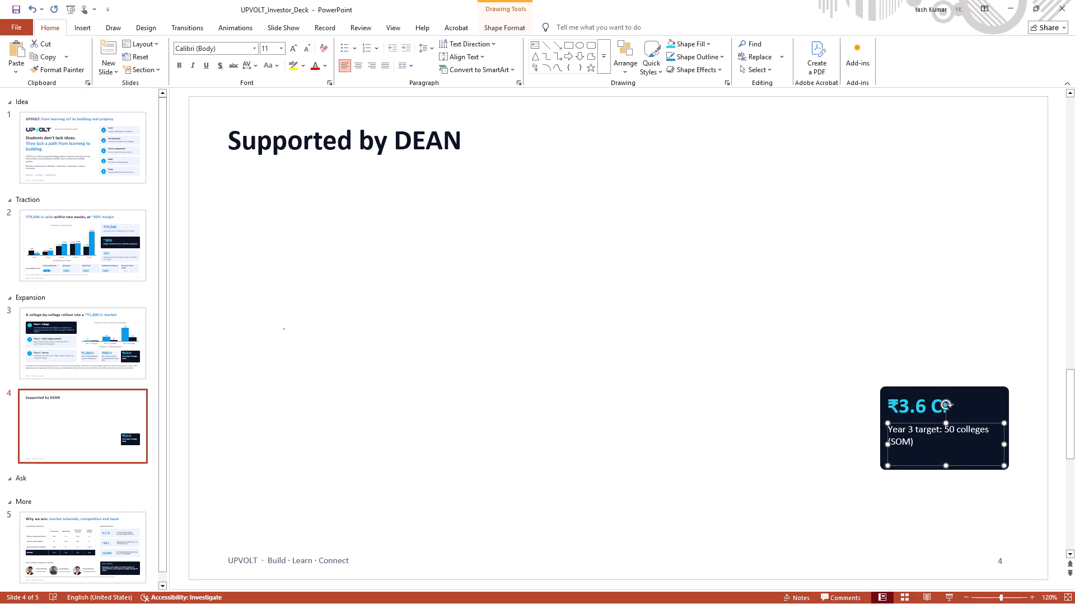
click(884, 460)
right_click(884, 460)
click(929, 220)
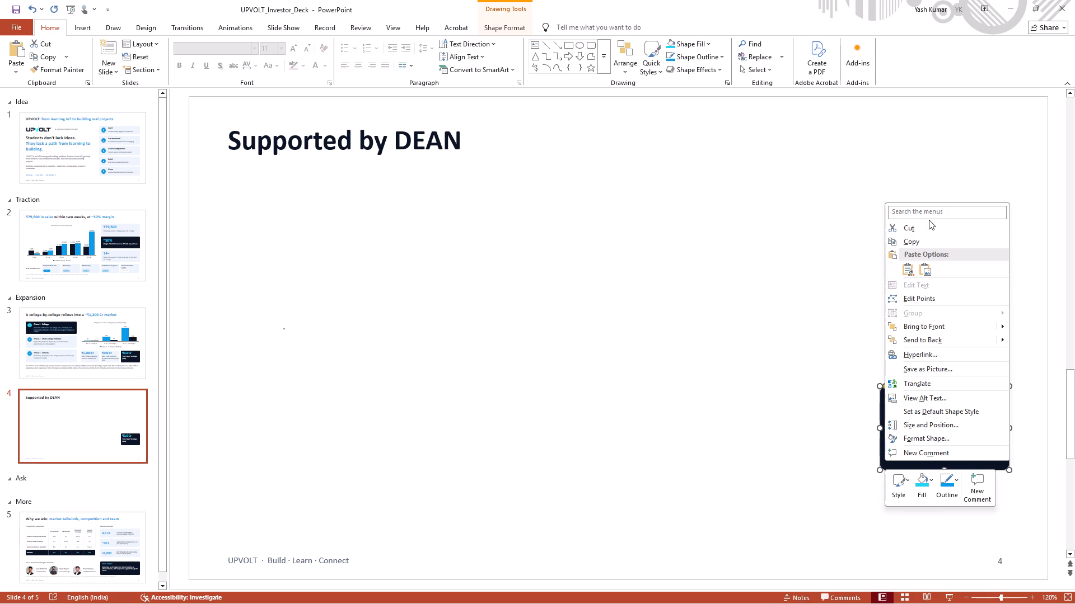
click(929, 221)
click(929, 225)
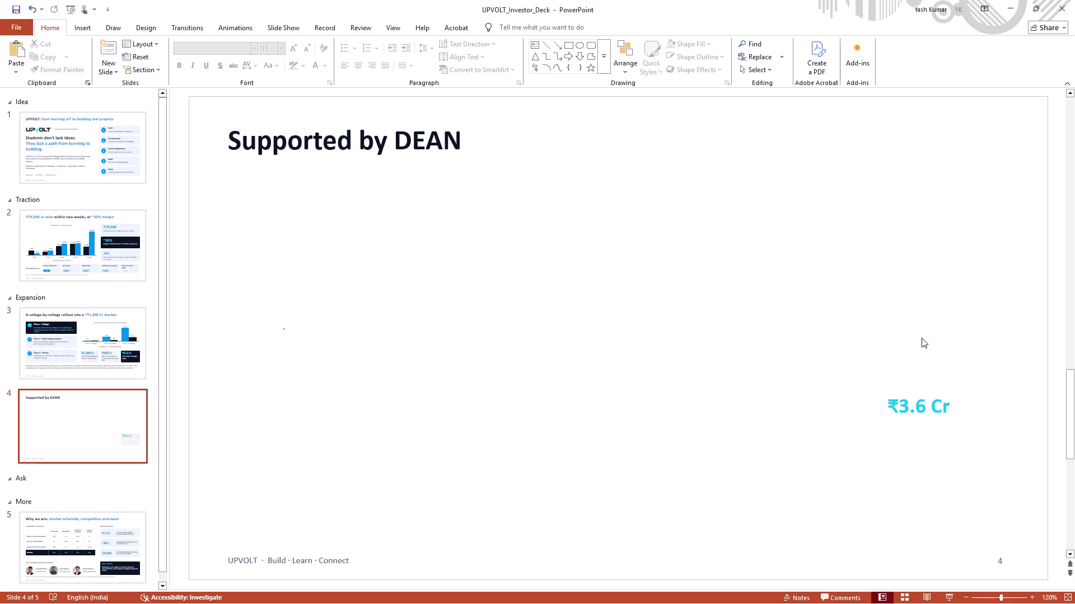
Cut the "₹3.6 Cr" text box from slide 4.
click(914, 402)
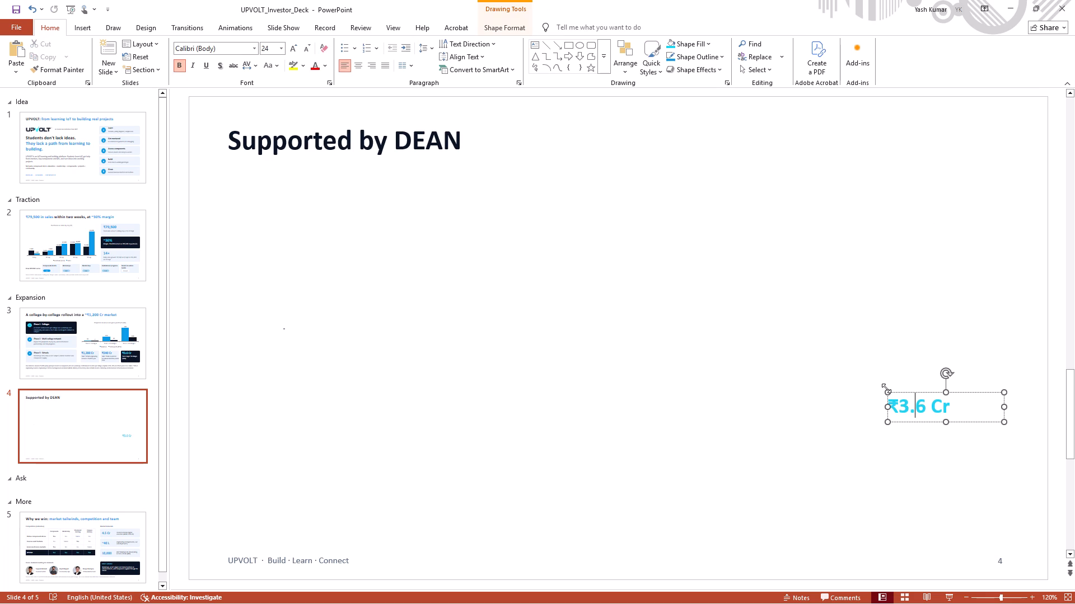
right_click(886, 388)
click(908, 159)
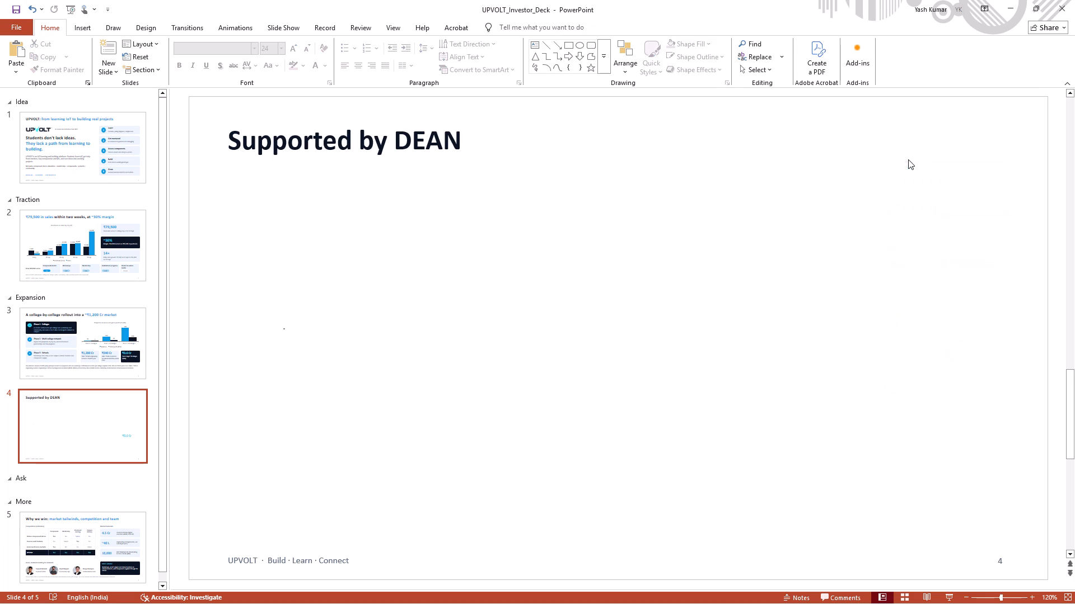
Insert the picture "WhatsApp Image 2026-10-30 at 9.52.55 AM" from the Downloads folder onto slide 4.
click(90, 27)
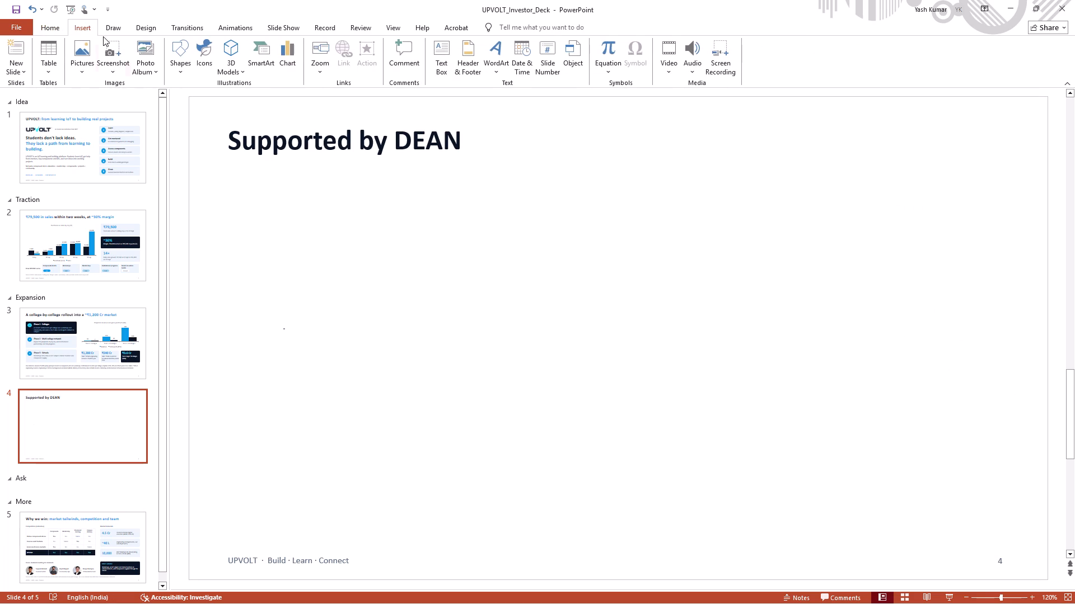
click(91, 67)
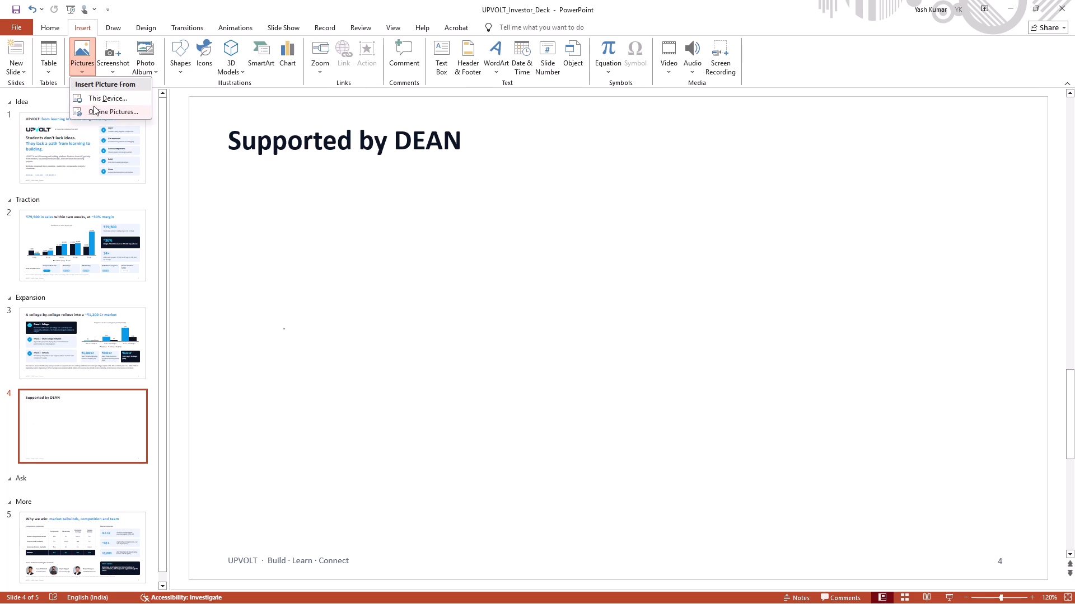
click(97, 100)
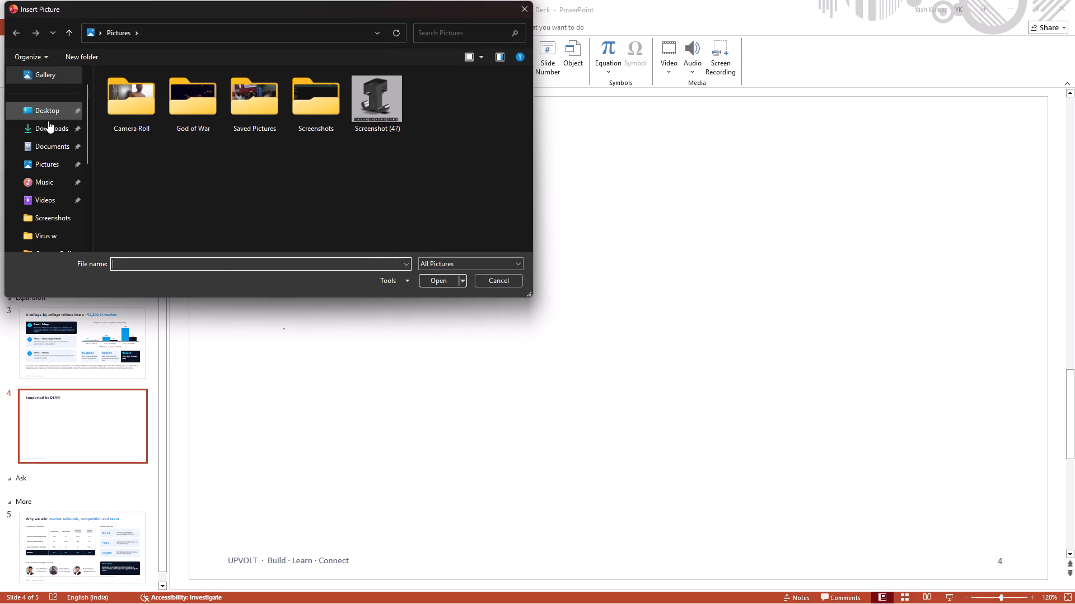
click(50, 131)
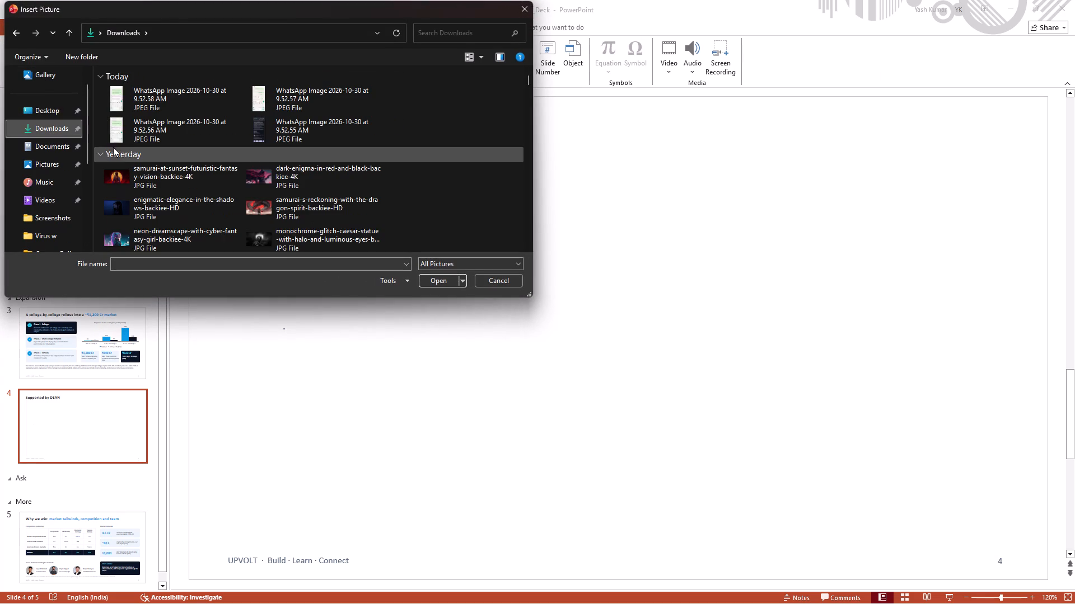
scroll(273, 138, up, 1)
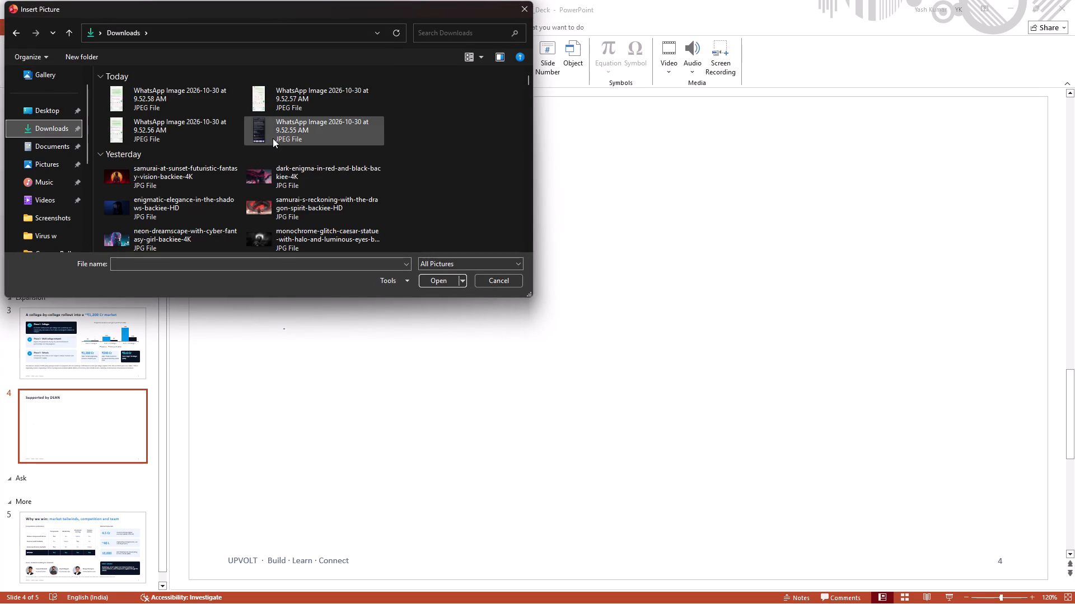
scroll(273, 138, up, 1)
click(300, 131)
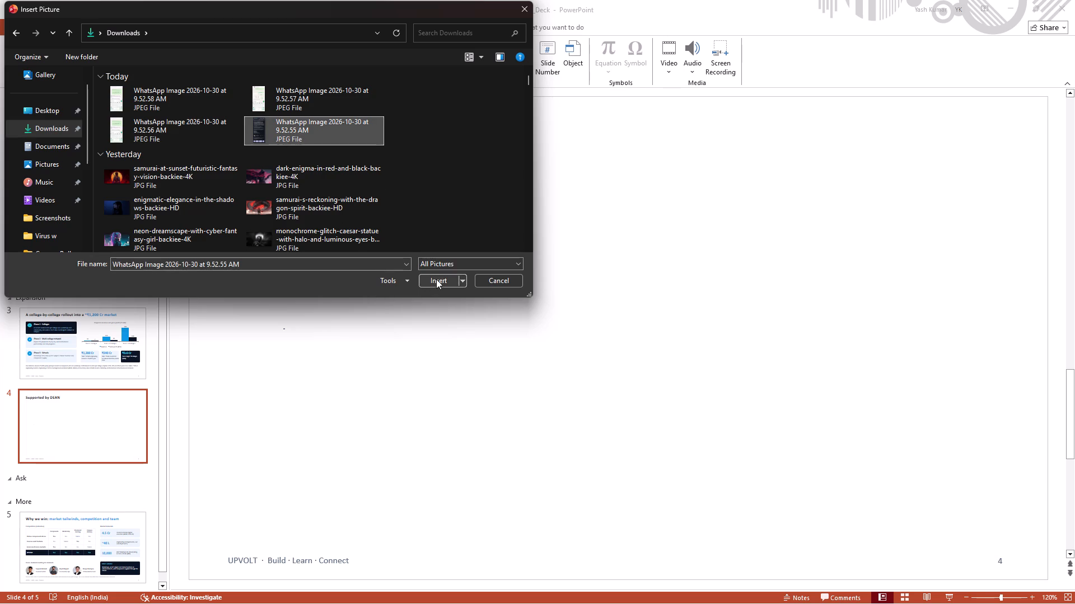
Insert the selected picture "WhatsApp Image 2026-10-30 at 9.52.55 AM" onto slide 4.
click(436, 279)
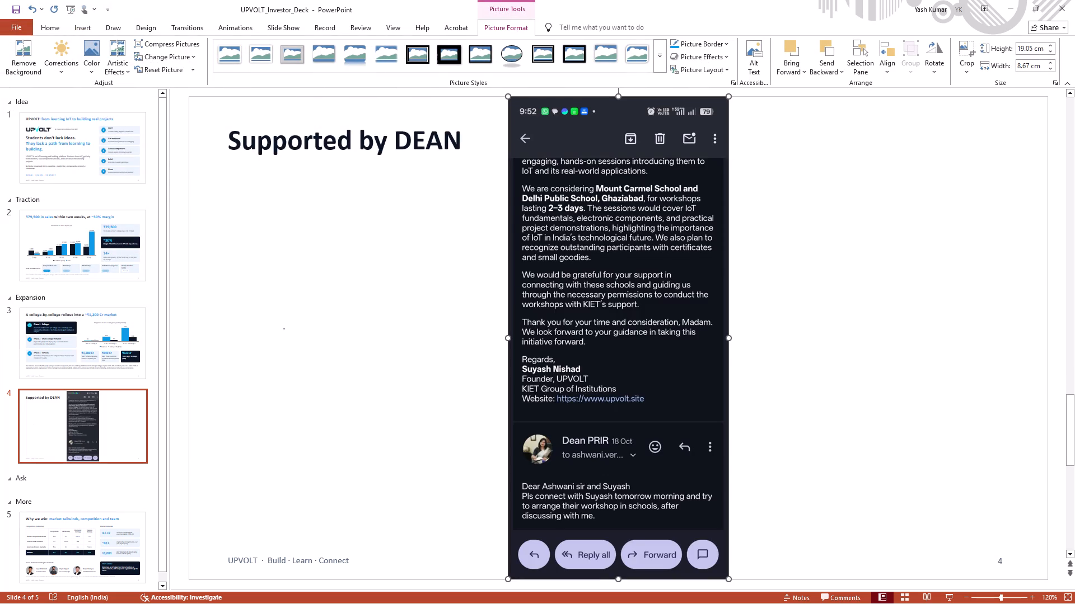
Shorten the email screenshot to about 15.03 cm high and place it below the "Supported by DEAN" title, left-aligned with the title text.
drag(618, 98, 619, 169)
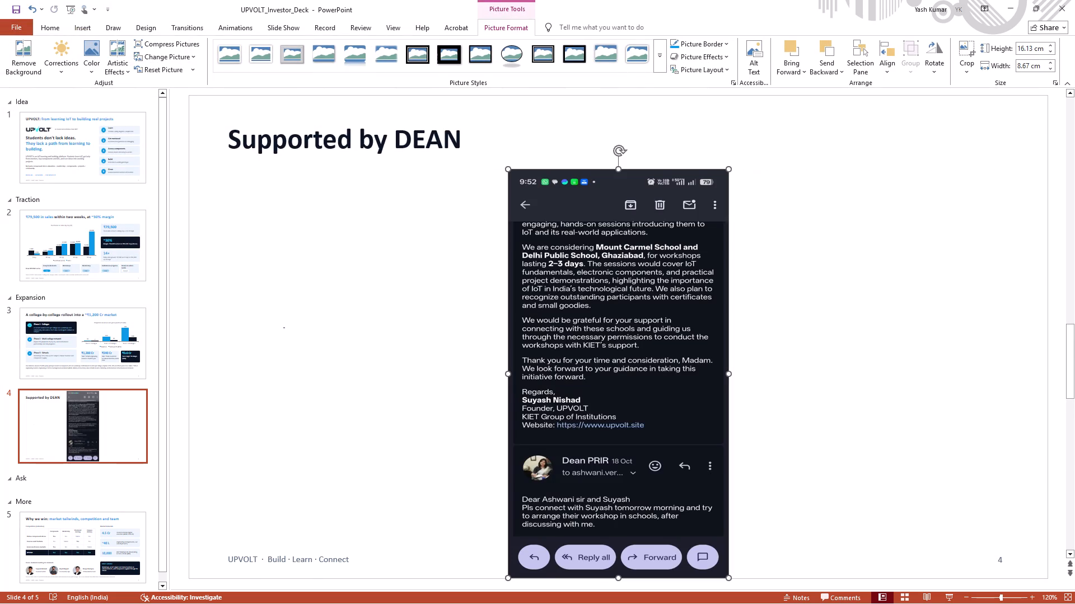
drag(562, 260, 300, 249)
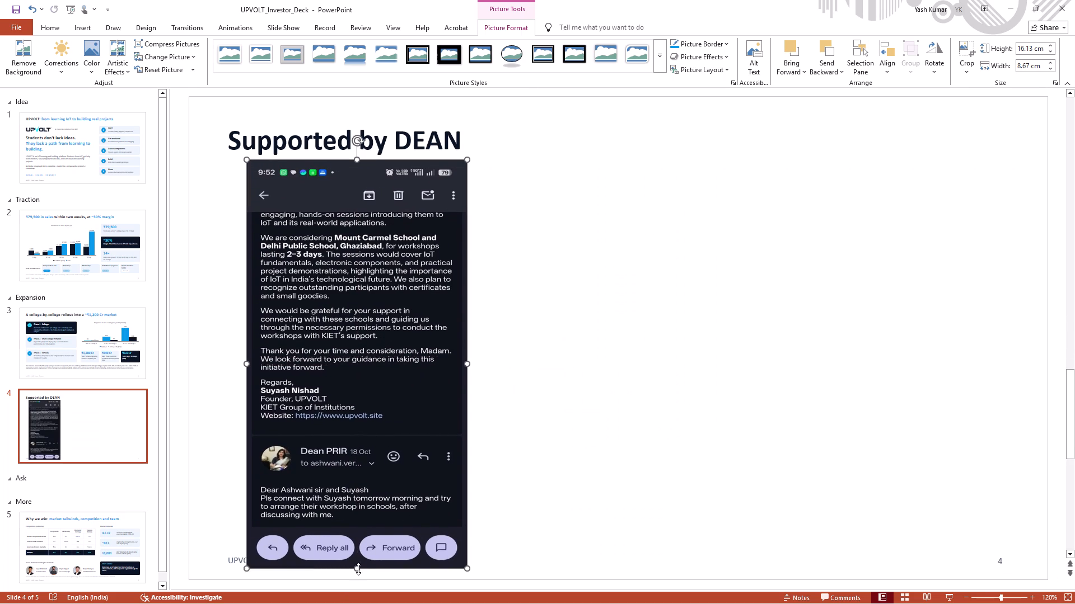
drag(358, 567, 336, 540)
drag(317, 432, 303, 432)
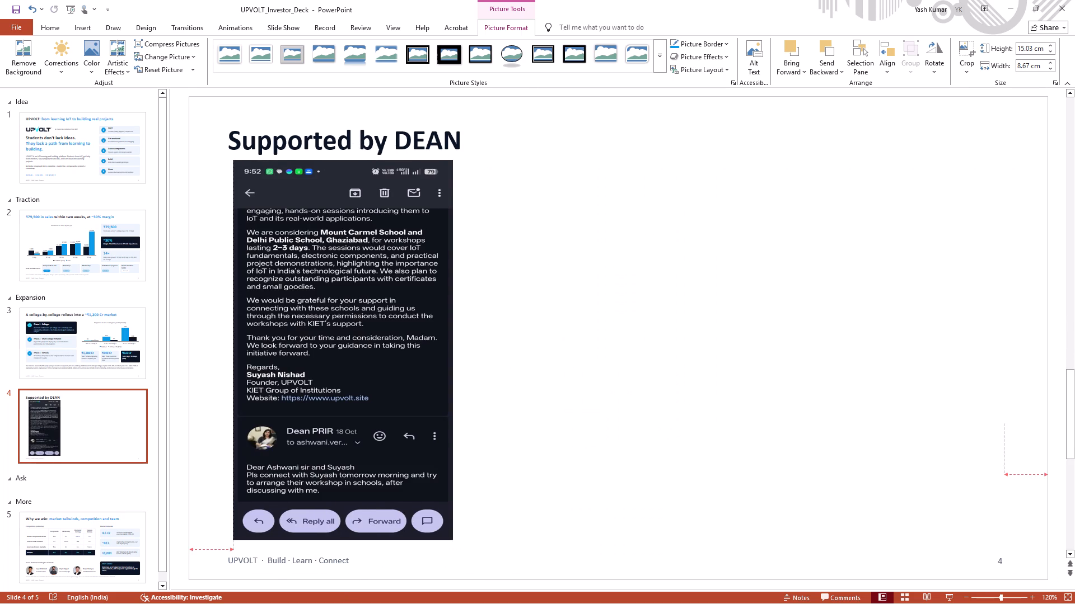
drag(303, 432, 298, 432)
click(489, 361)
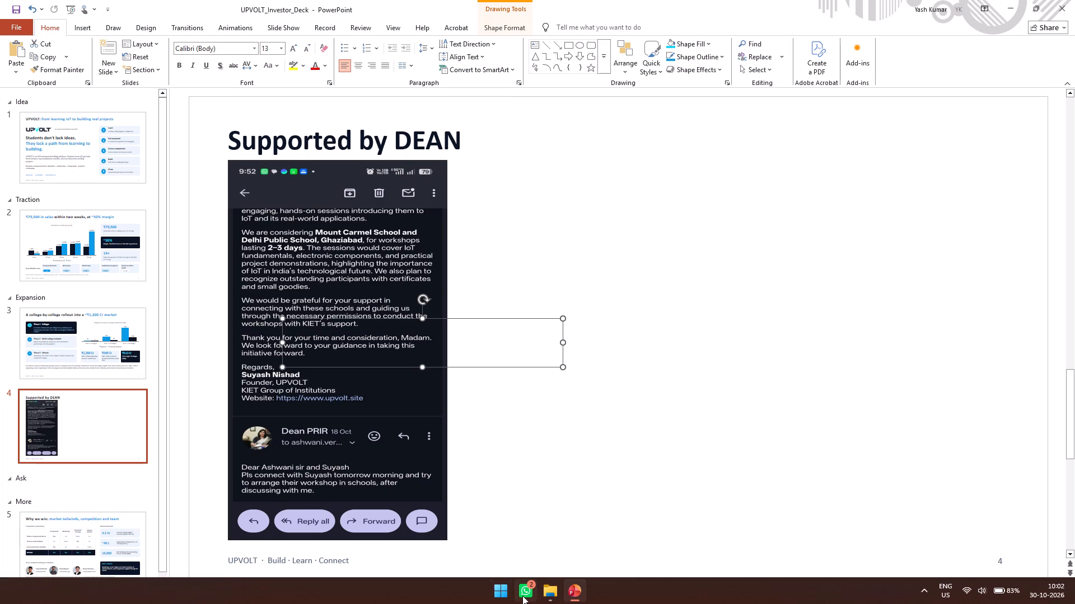
Open the Windows Start menu.
click(500, 597)
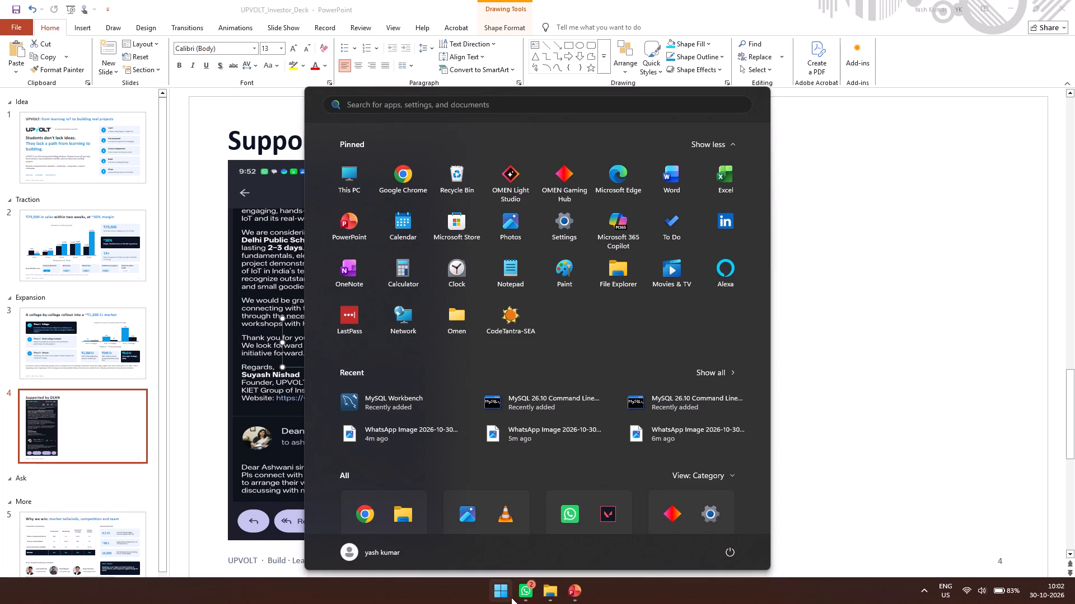
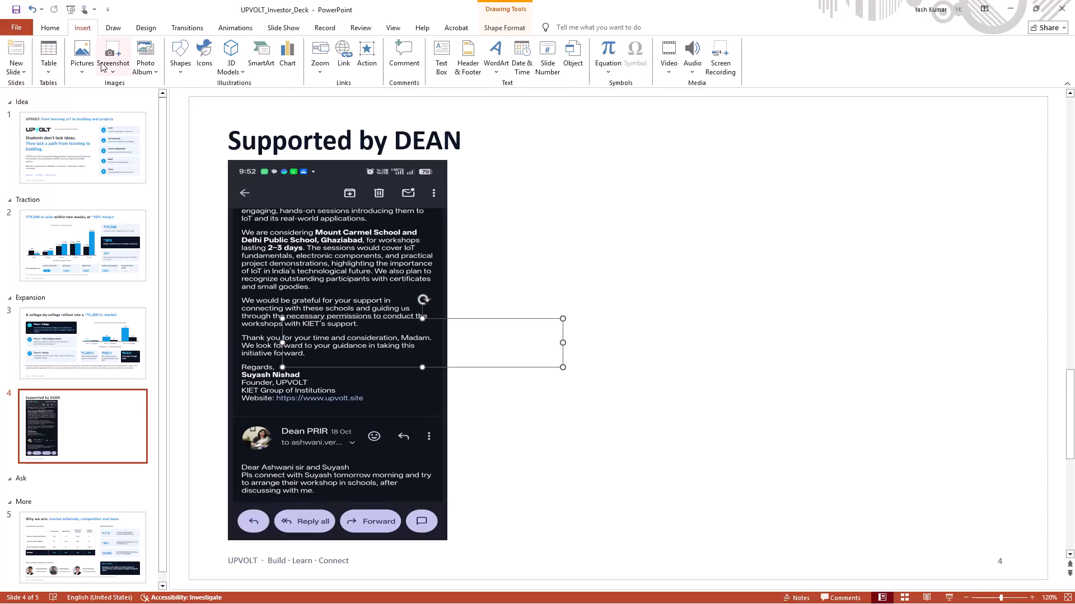
Insert the picture "WhatsApp Image 2026-10-30 at 9.52.56 AM" from the Documents folder onto slide 4.
click(89, 59)
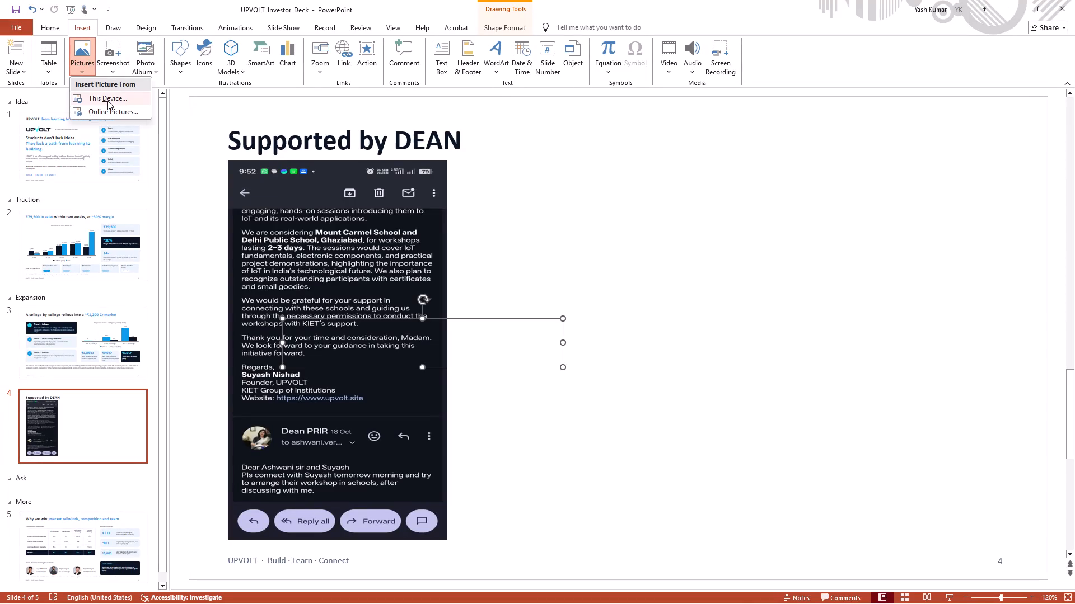
click(109, 102)
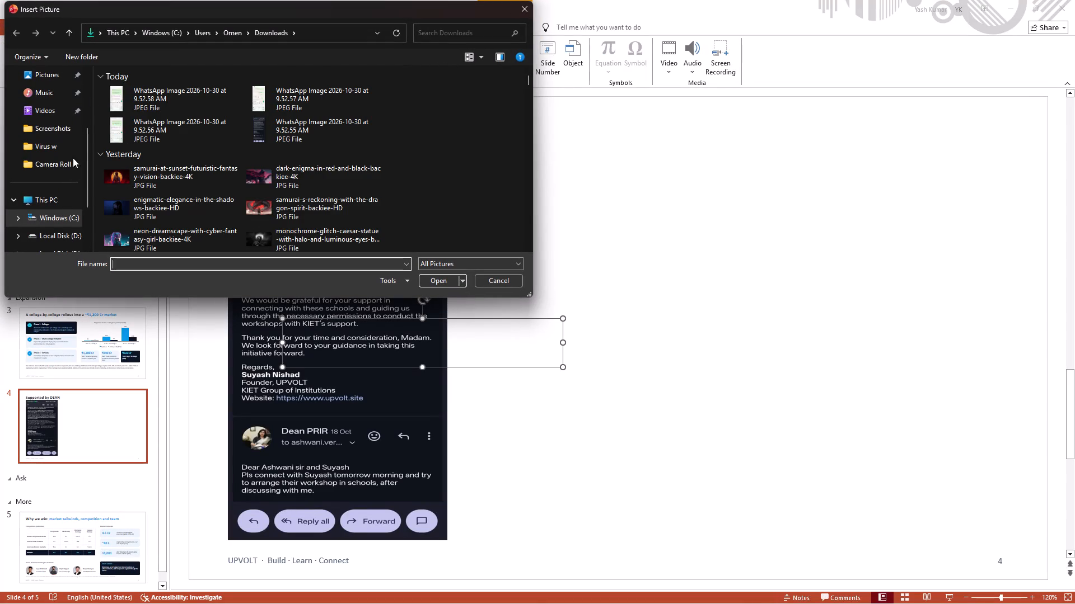
scroll(60, 116, up, 2)
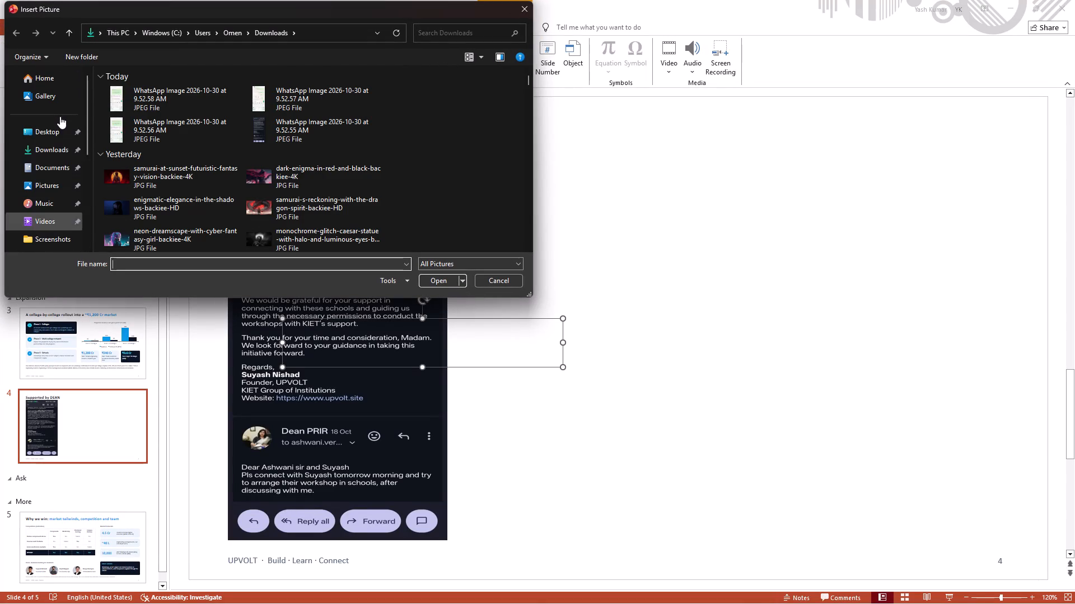
click(53, 168)
scroll(200, 144, down, 2)
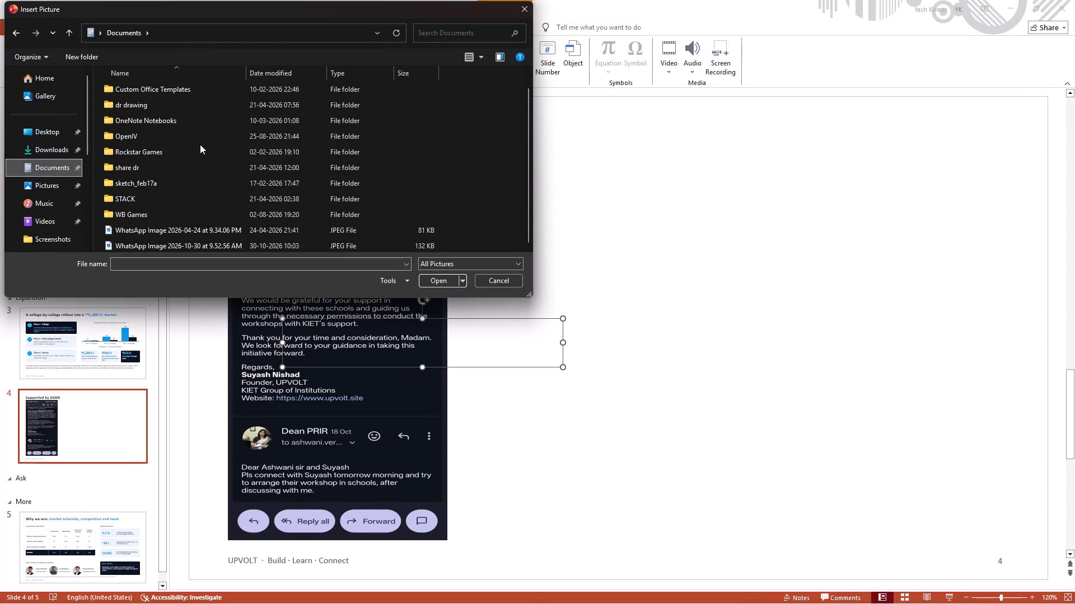
scroll(200, 144, down, 3)
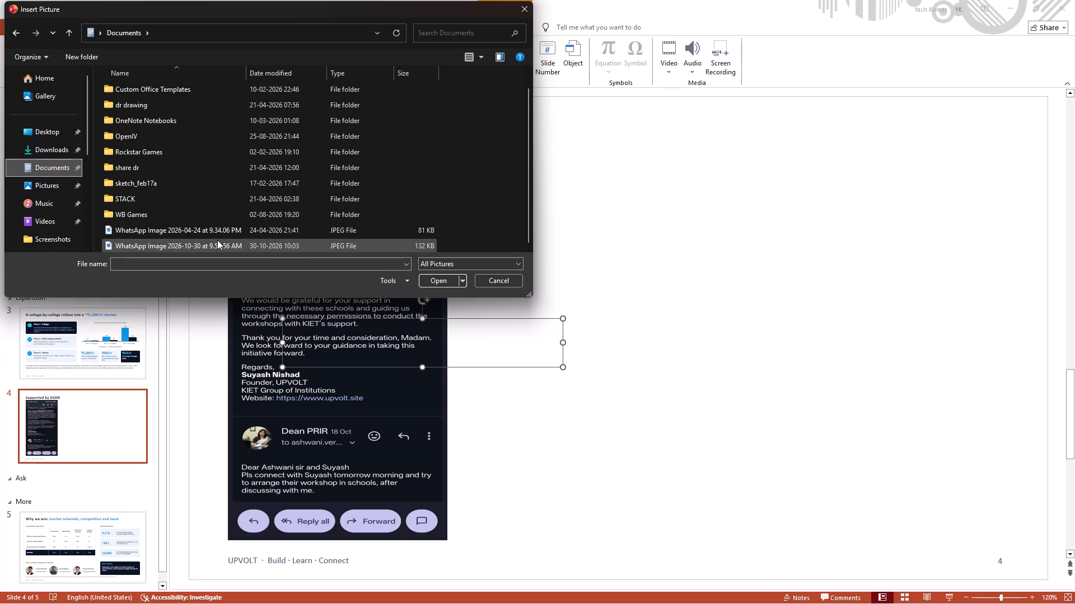
click(256, 248)
click(434, 283)
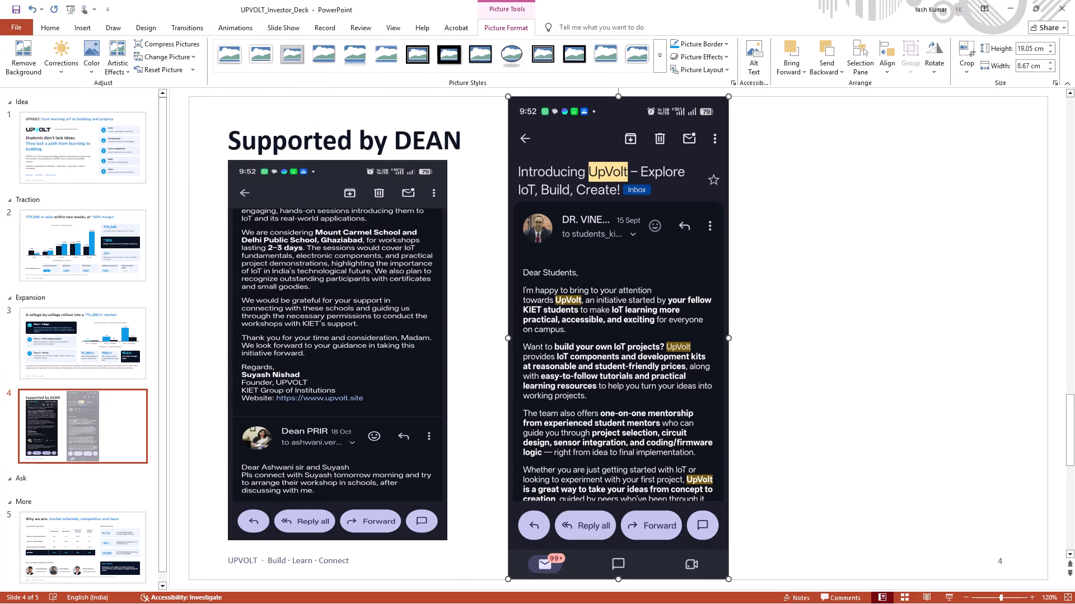
Shrink the new email screenshot to about 15.05 cm high and place it beside the first, aligned with its top and bottom edges.
drag(621, 96, 624, 164)
drag(590, 197, 563, 193)
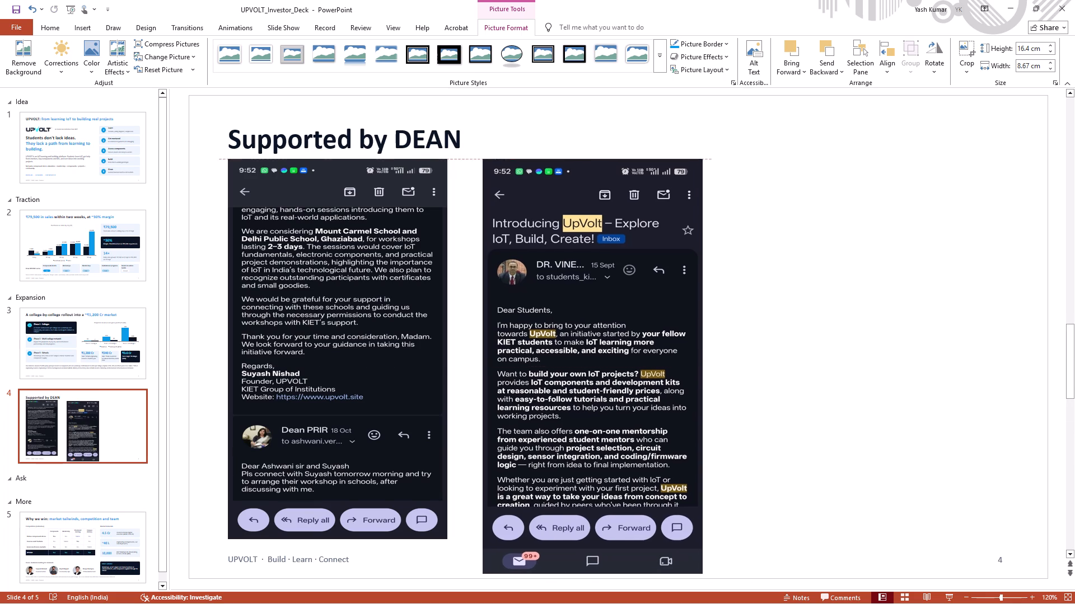
drag(563, 193, 555, 190)
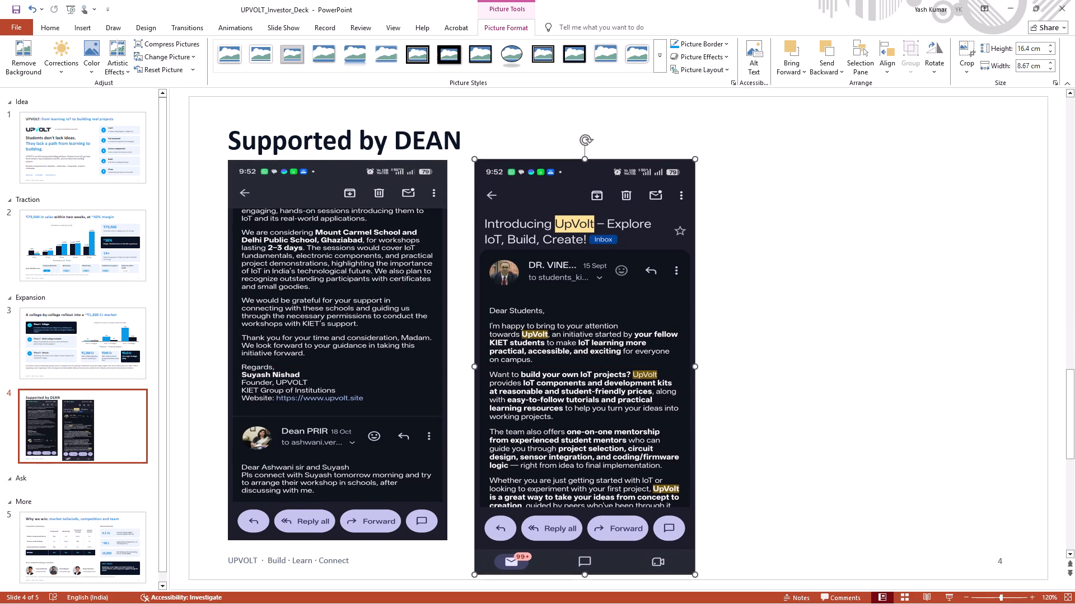
drag(583, 573, 574, 543)
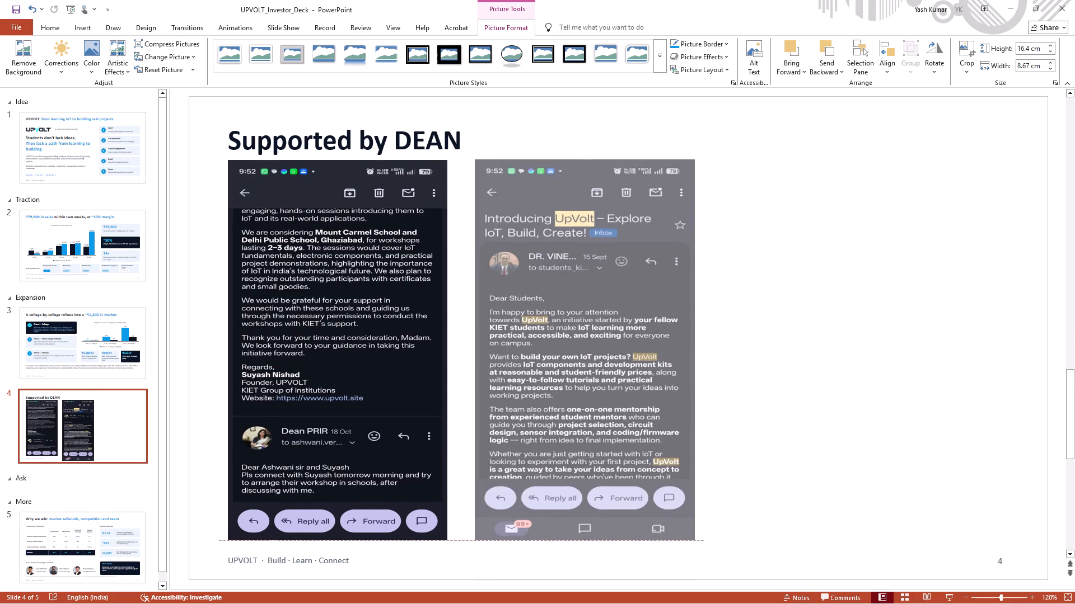
drag(574, 543, 574, 540)
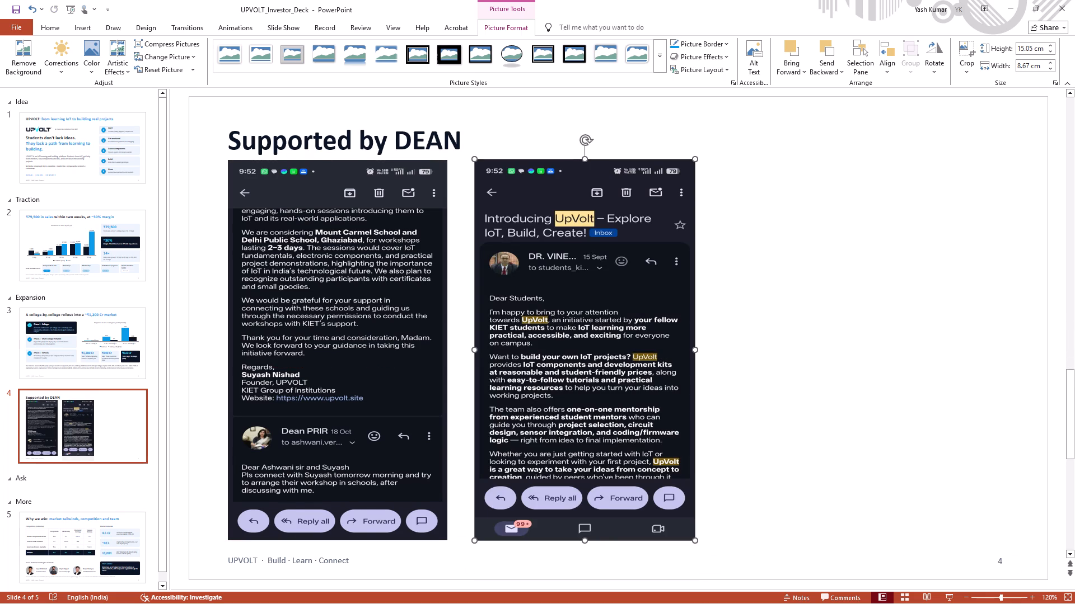
Move the "Supported by DEAN" title on slide 4 slightly upward so it clears the tops of the two screenshots.
click(467, 142)
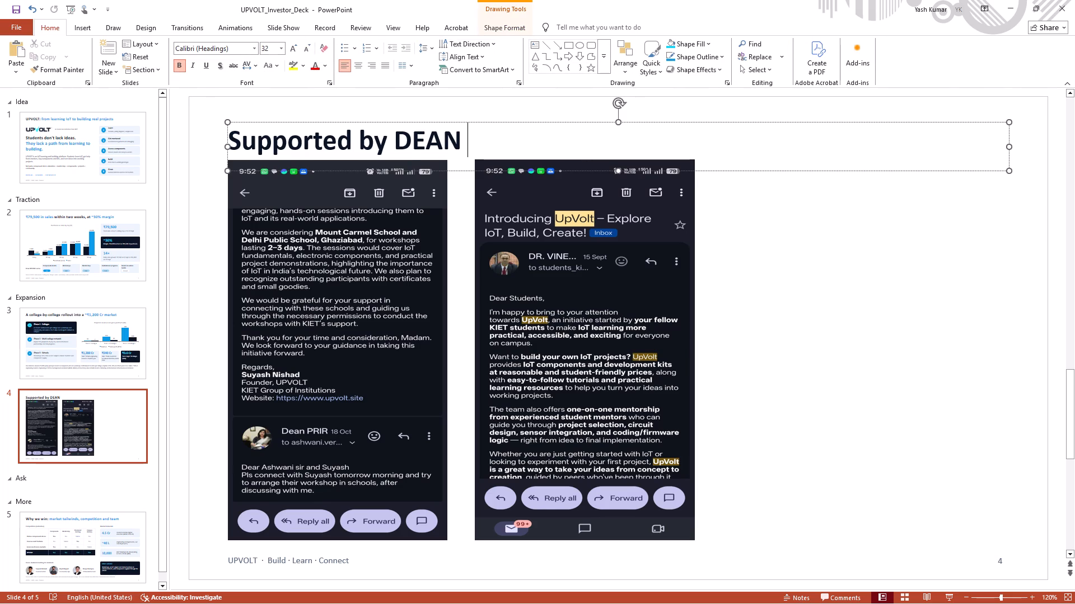
click(407, 135)
drag(550, 122, 545, 110)
drag(545, 110, 554, 110)
click(526, 131)
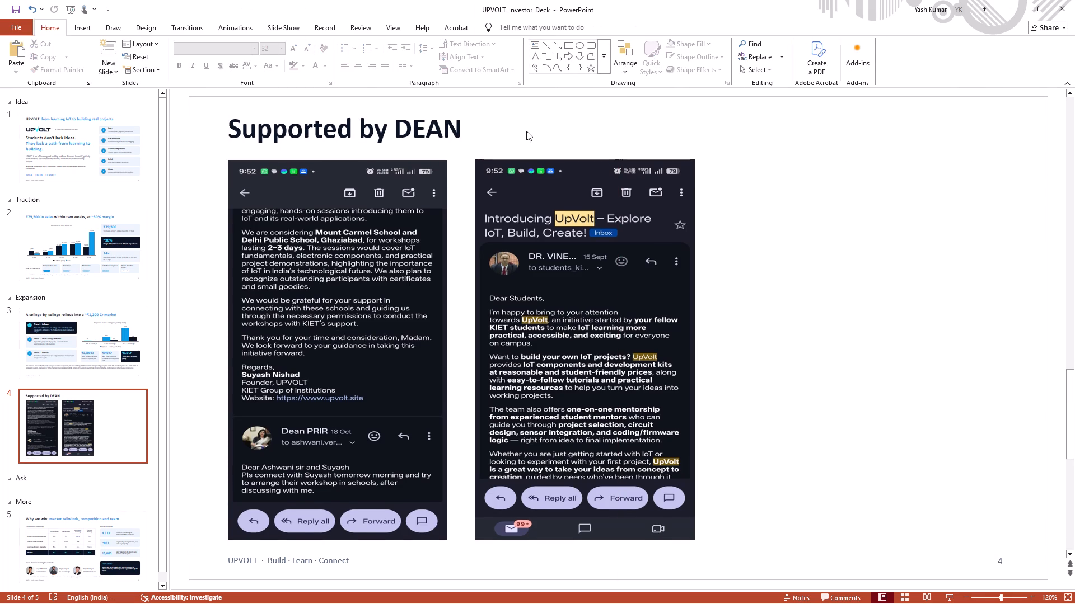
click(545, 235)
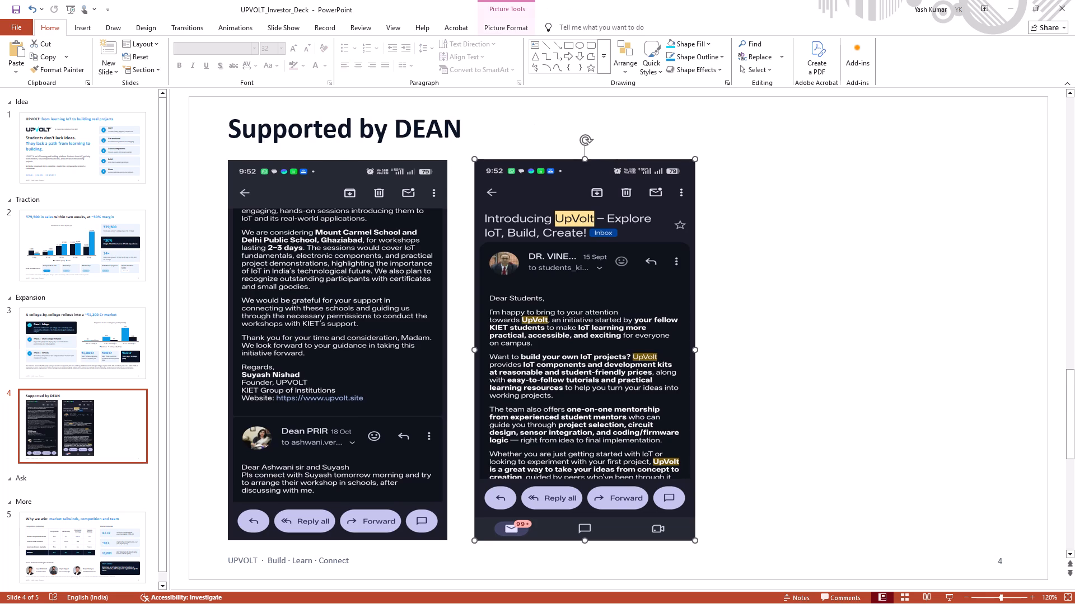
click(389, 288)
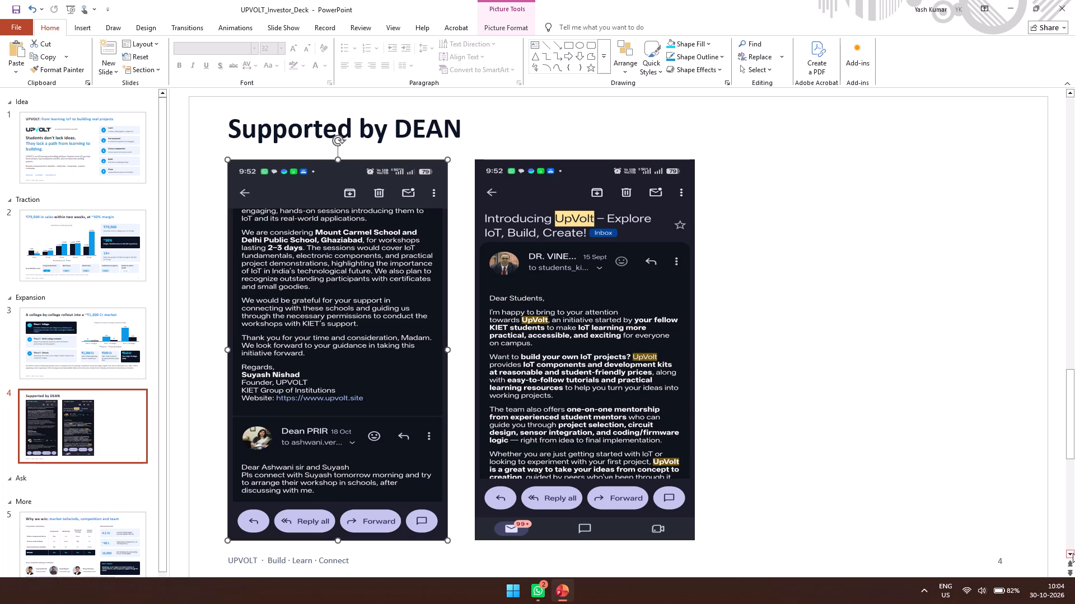
Turn on Energy saver in the Windows quick settings and return to the presentation.
click(999, 603)
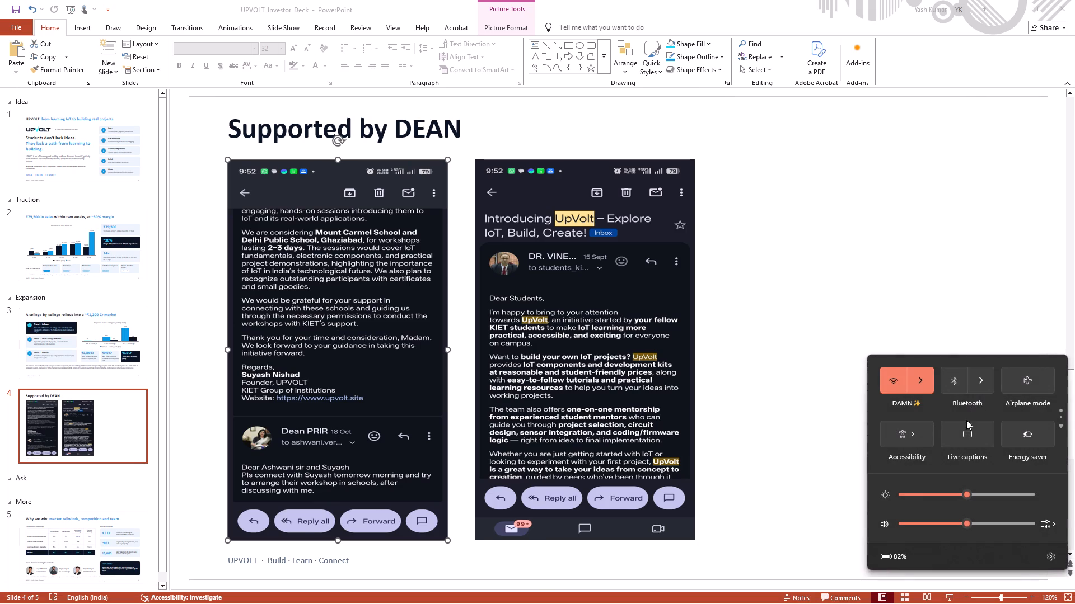
click(1026, 452)
click(1022, 435)
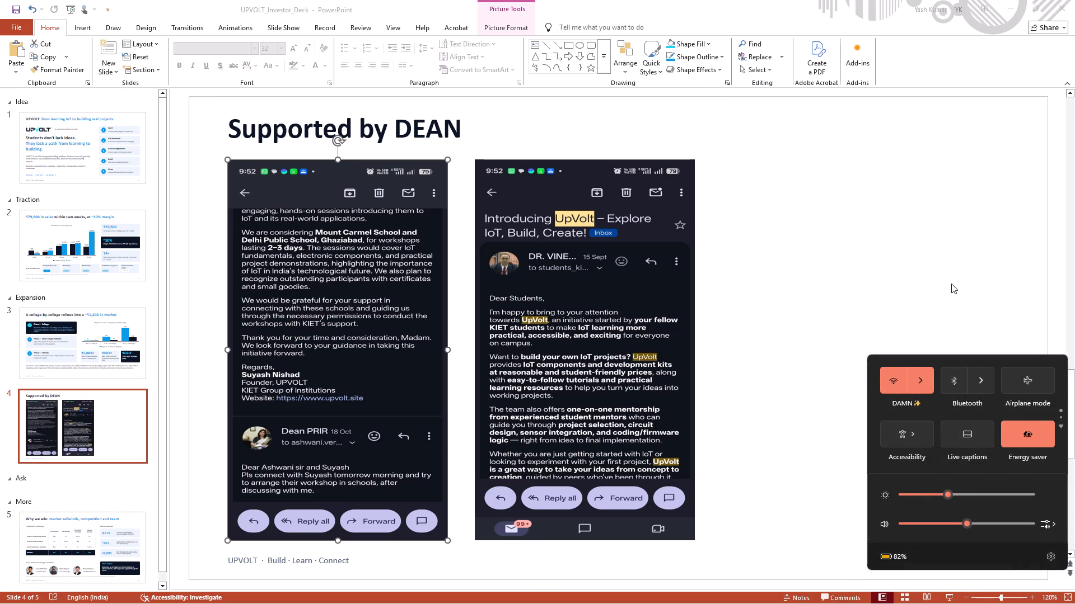
click(951, 284)
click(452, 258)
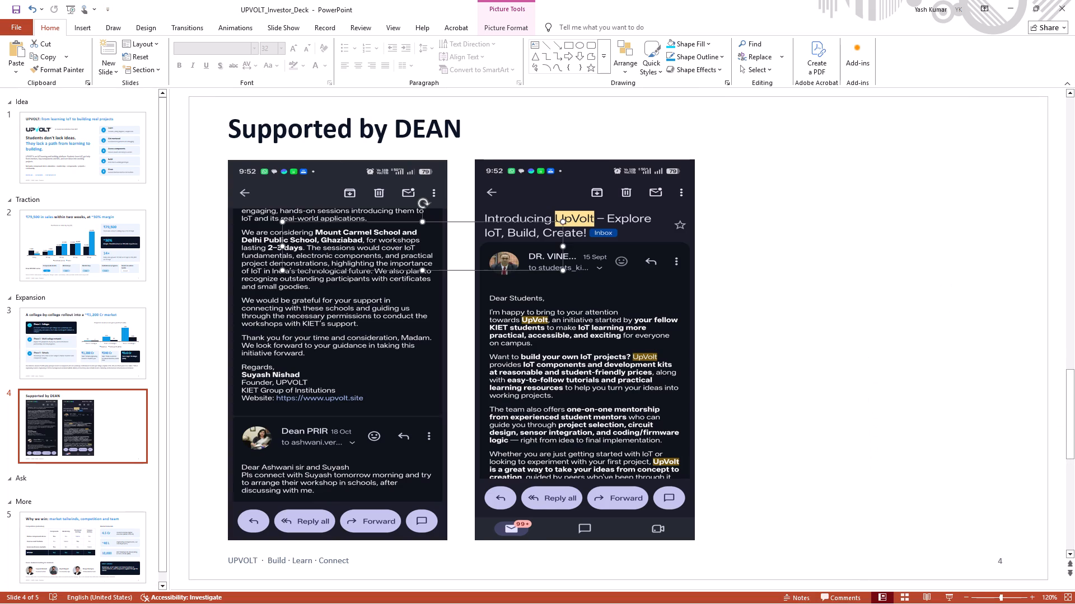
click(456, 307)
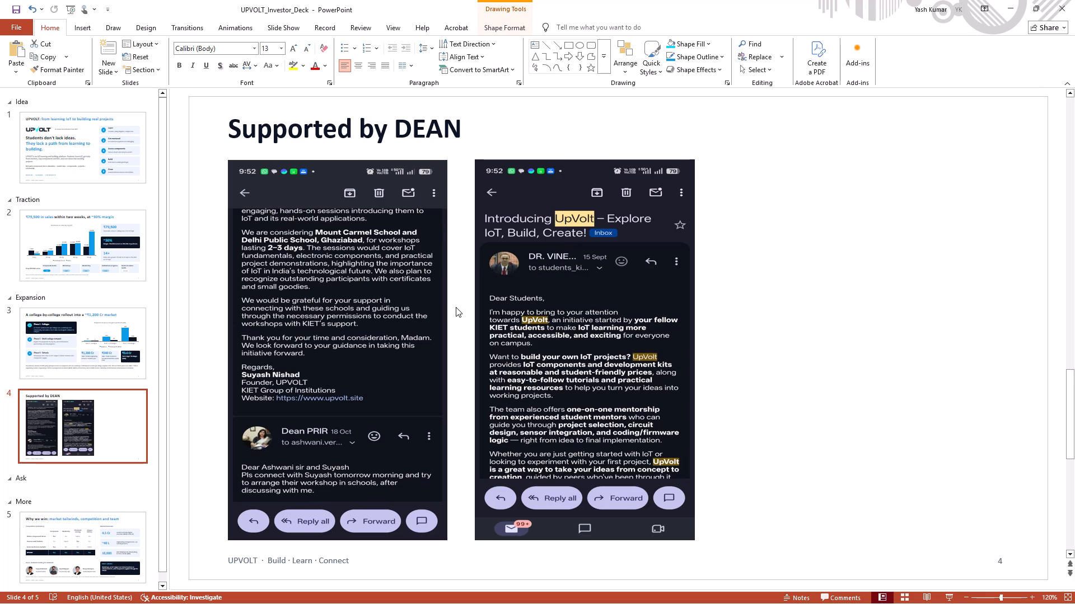
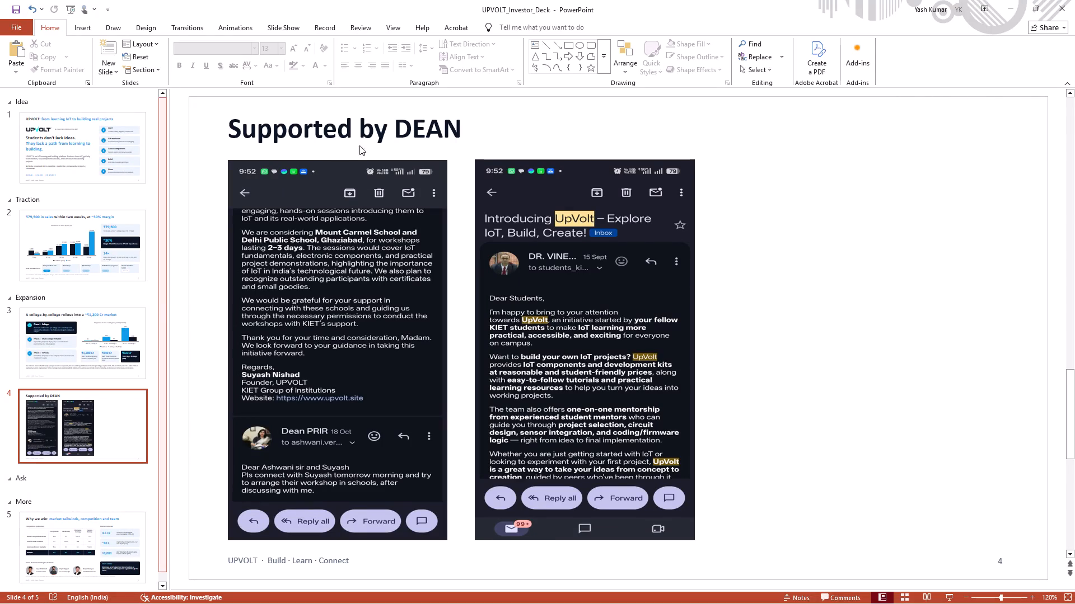
Colour the word "Supported" in the slide 4 title with the bright blue theme colour.
click(335, 125)
drag(350, 131, 285, 134)
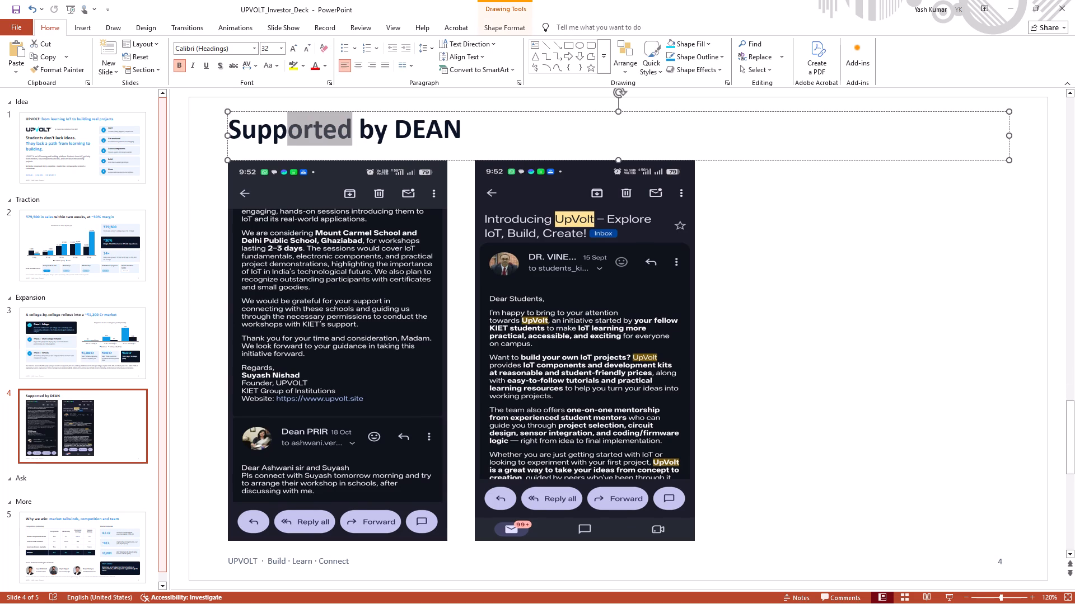
drag(285, 134, 227, 133)
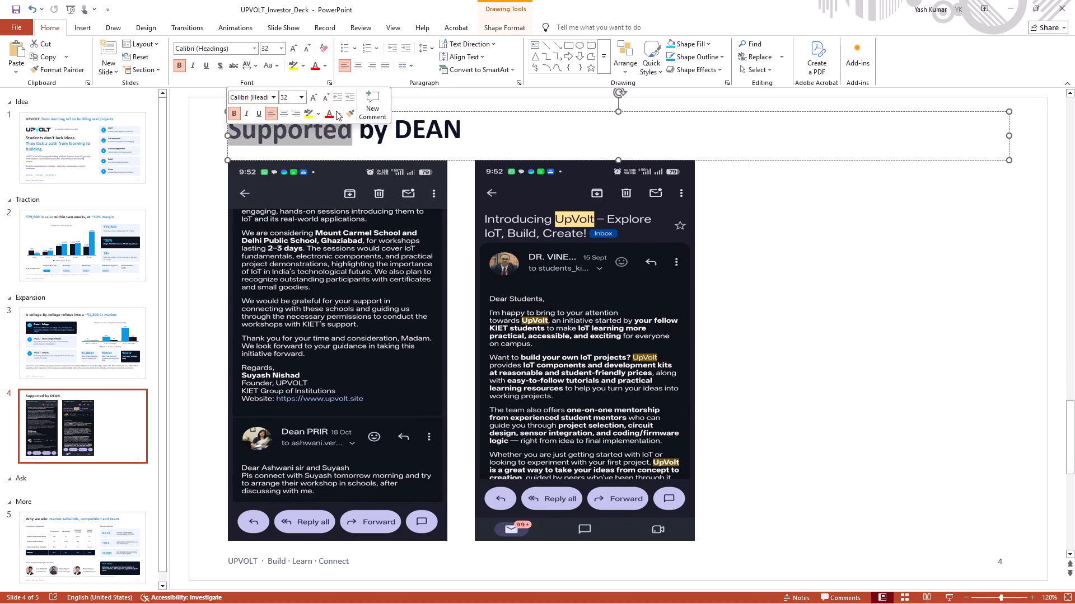
click(336, 111)
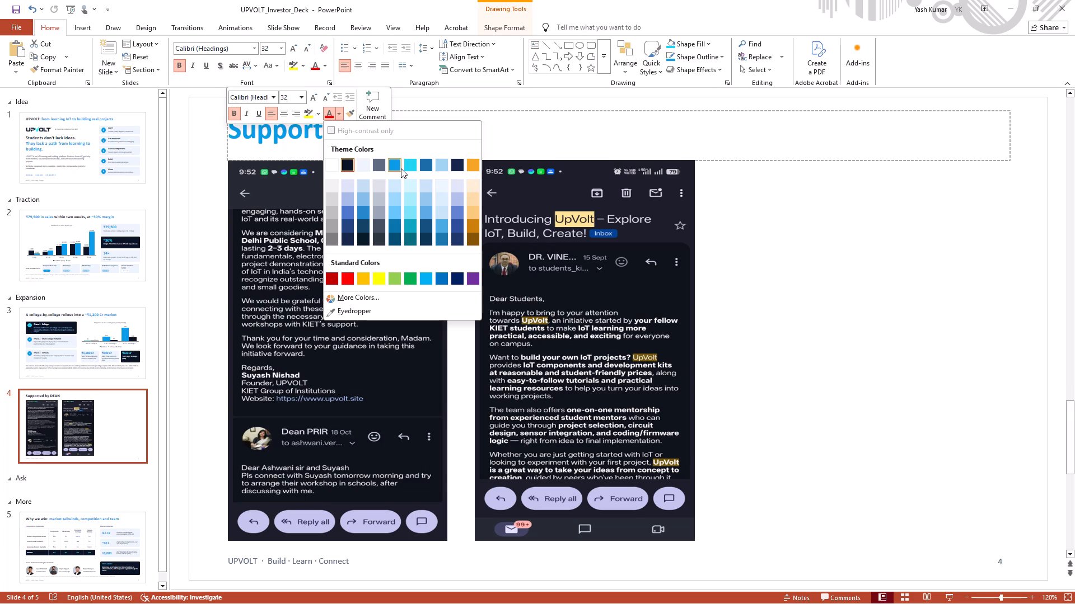
click(401, 168)
click(719, 227)
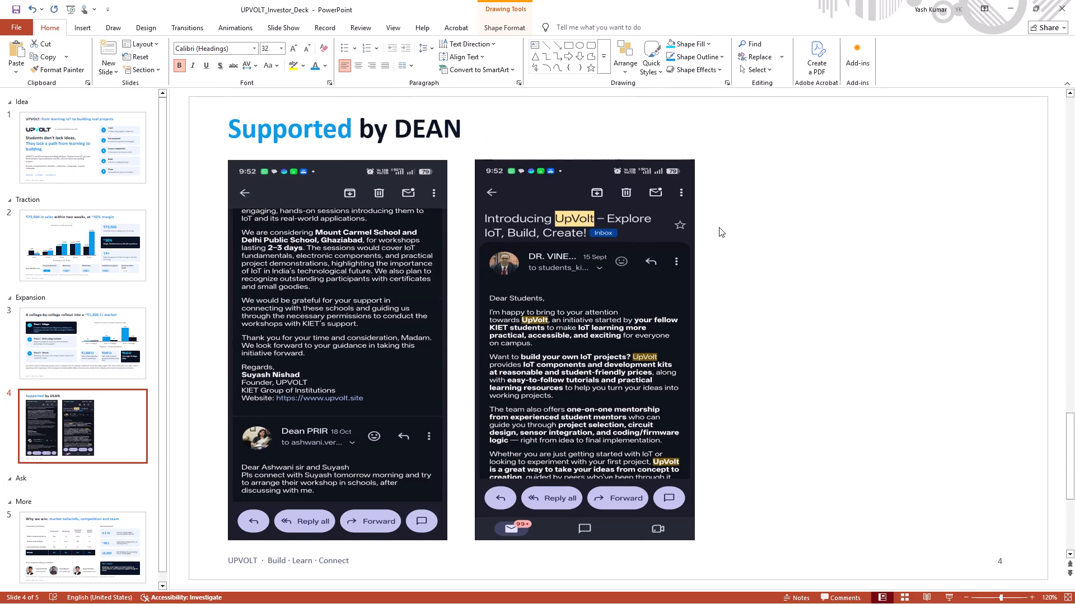
click(523, 124)
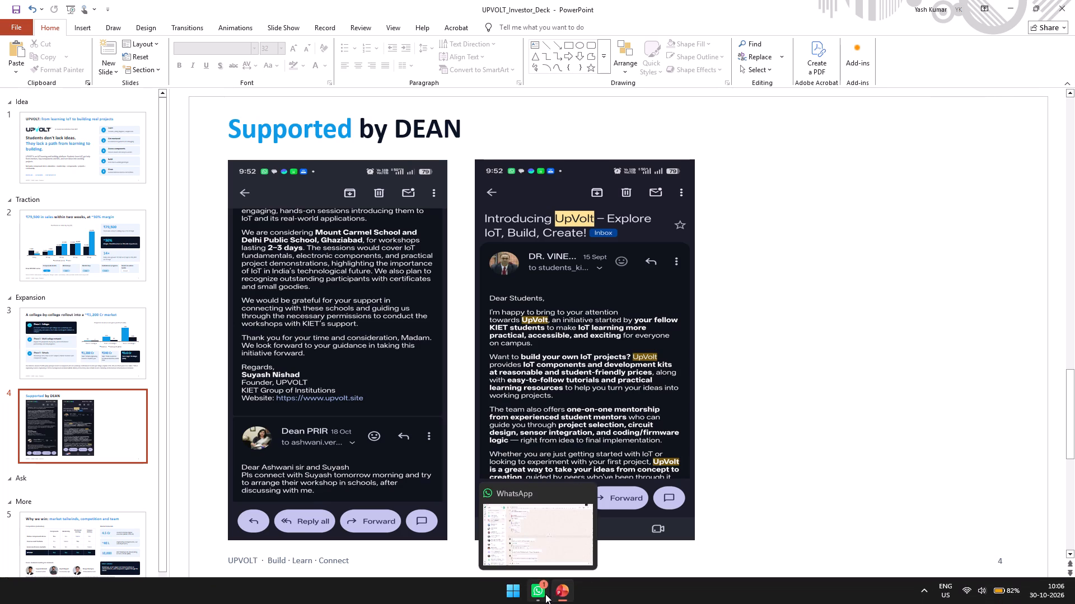
Look through the latest WhatsApp chat screenshots in the Downloads folder, starting with the 9.52.58 AM image, and return to the presentation.
double_click(503, 590)
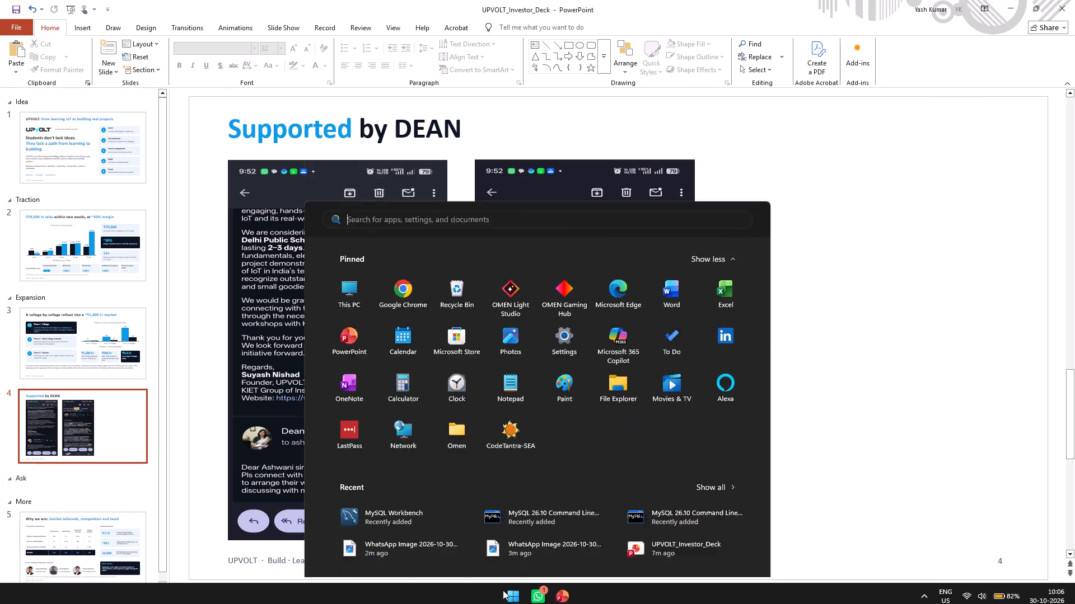
click(510, 603)
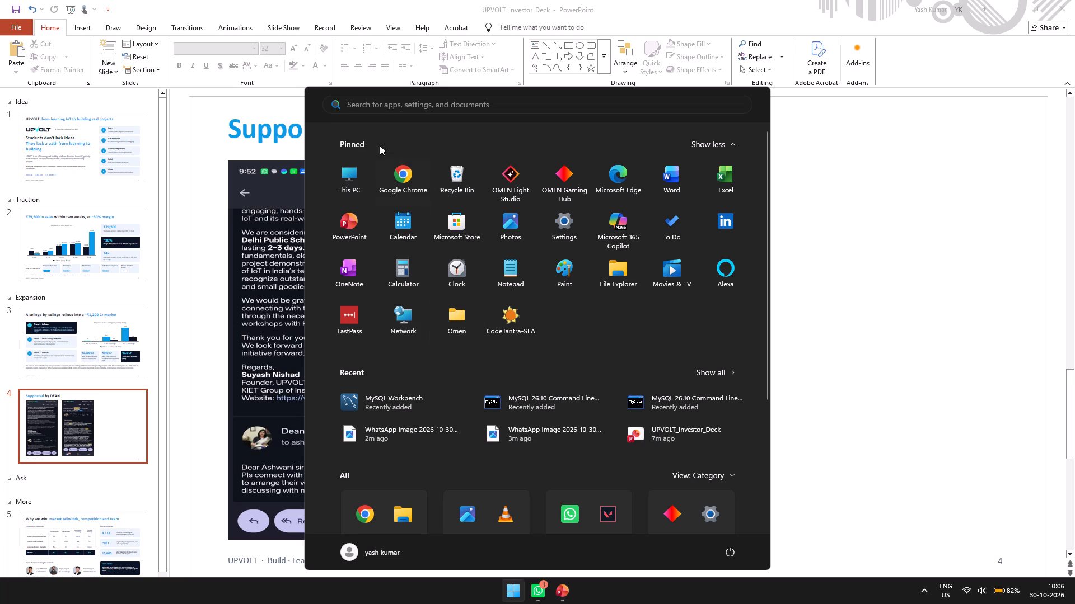
click(356, 164)
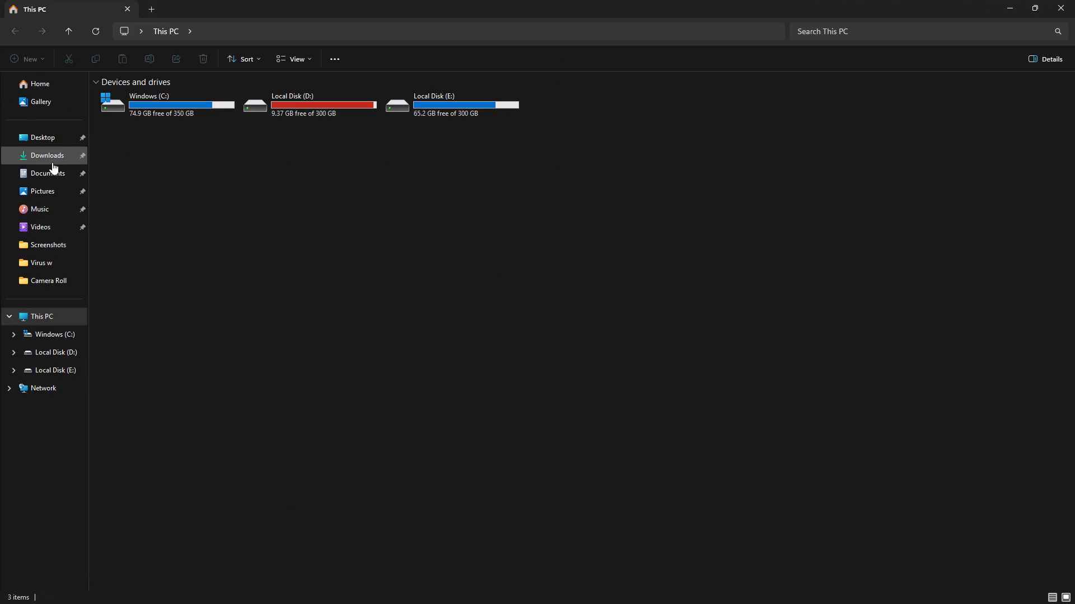
click(52, 162)
double_click(118, 115)
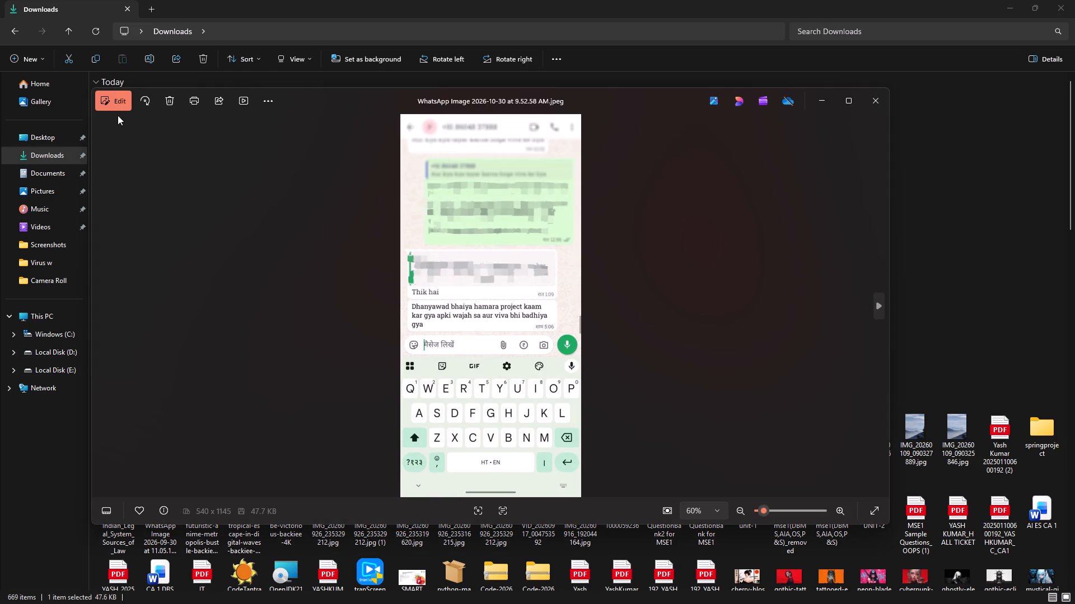
key(Right)
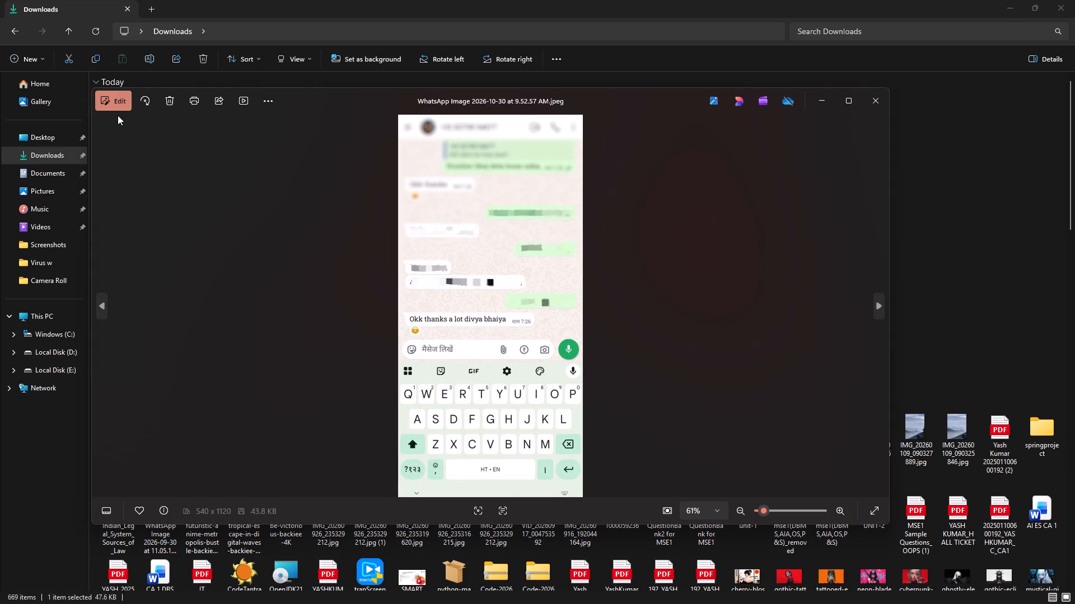
key(Right)
key(Left)
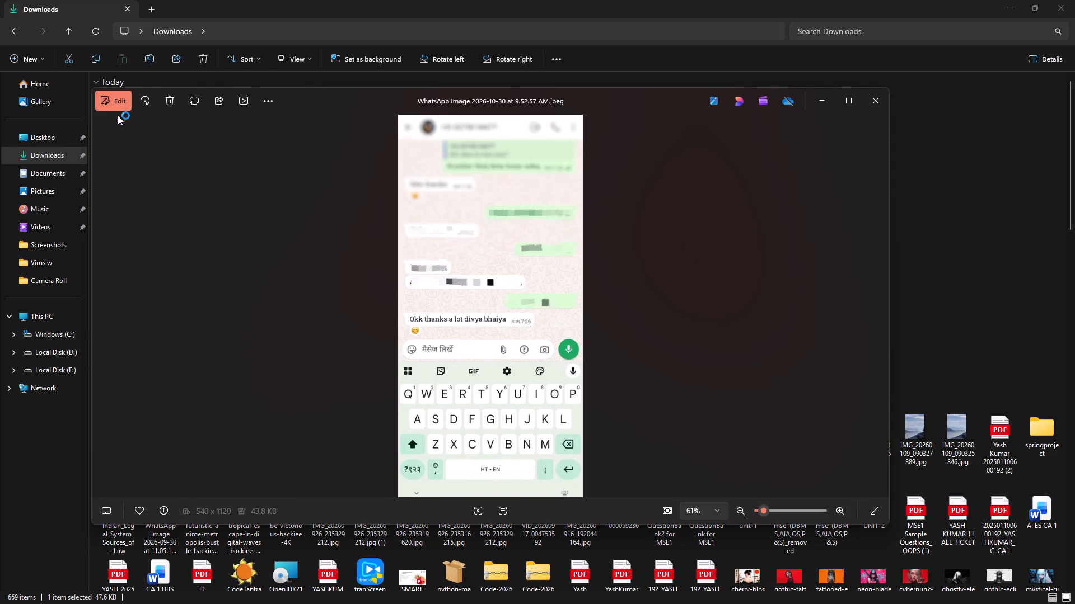
click(878, 101)
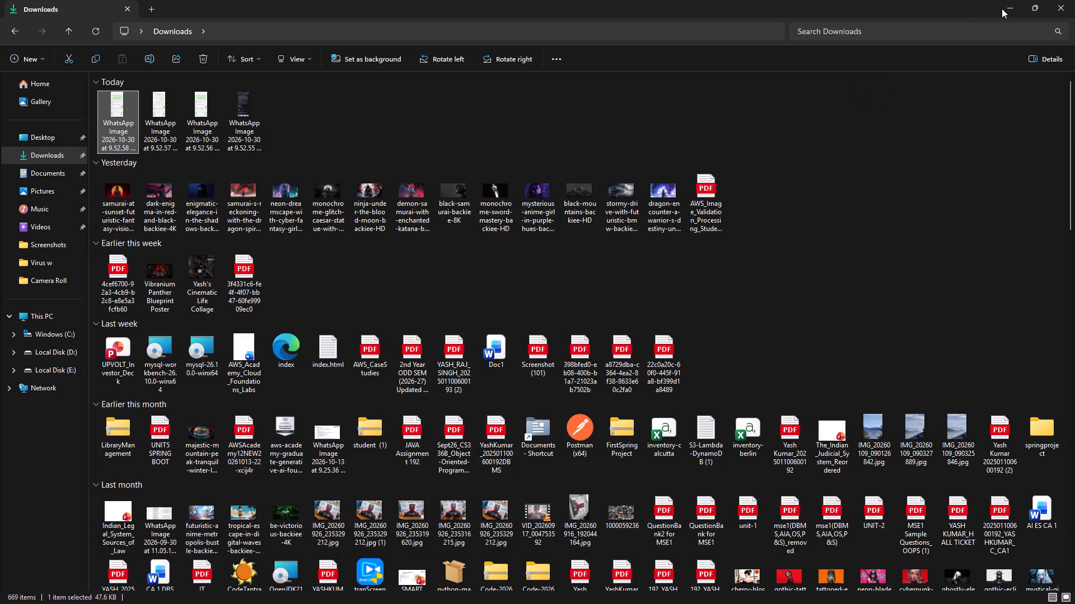
click(1006, 8)
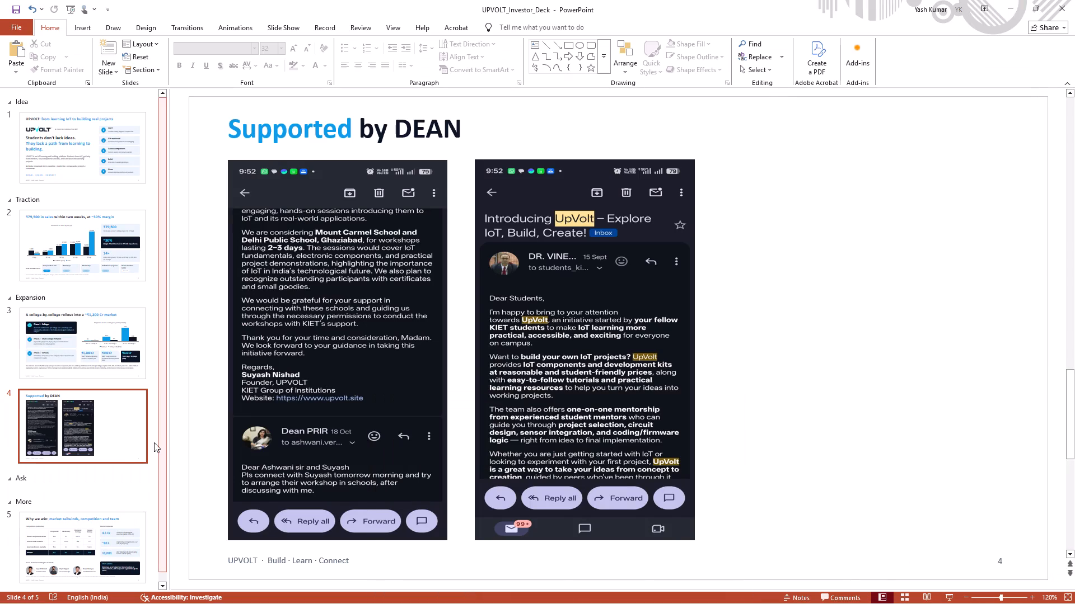
Open the choice of layouts for a new slide after slide 4.
click(109, 71)
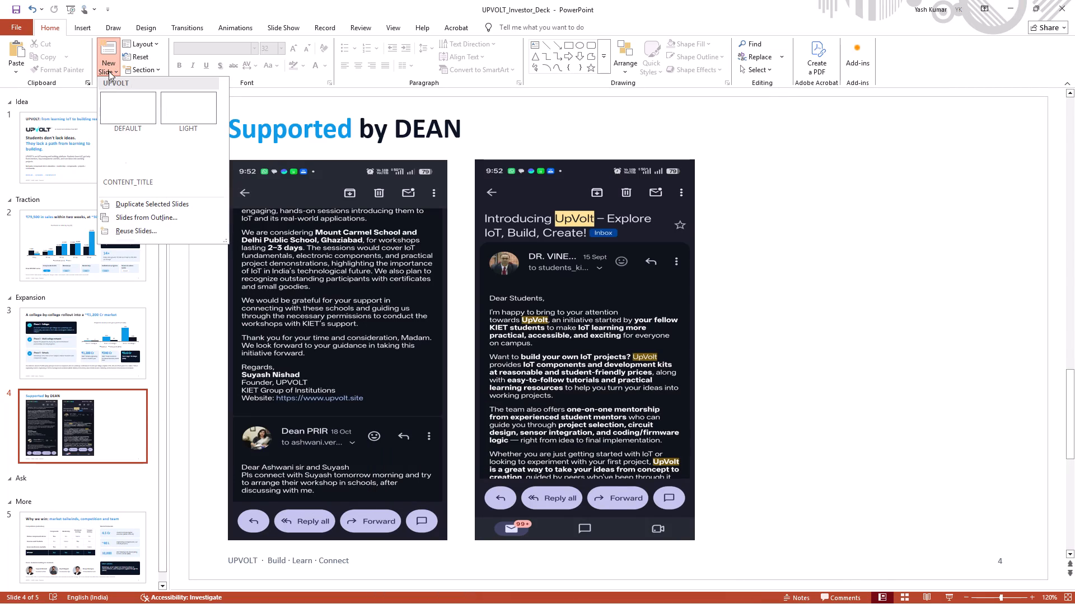
Add a new slide with the DEFAULT layout directly after the "Supported by DEAN" slide.
click(132, 122)
click(72, 492)
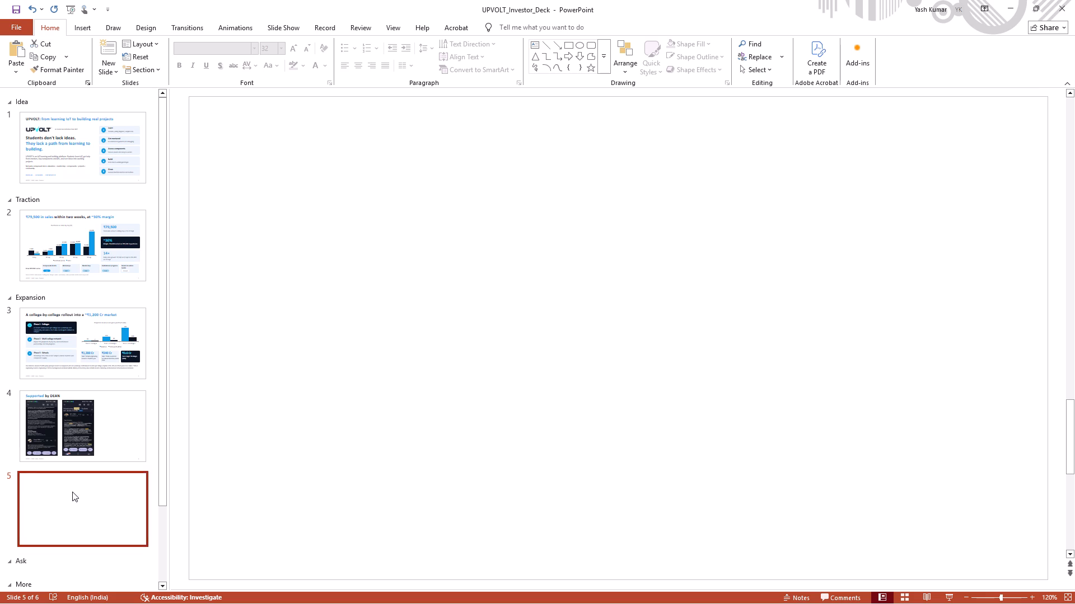
click(286, 162)
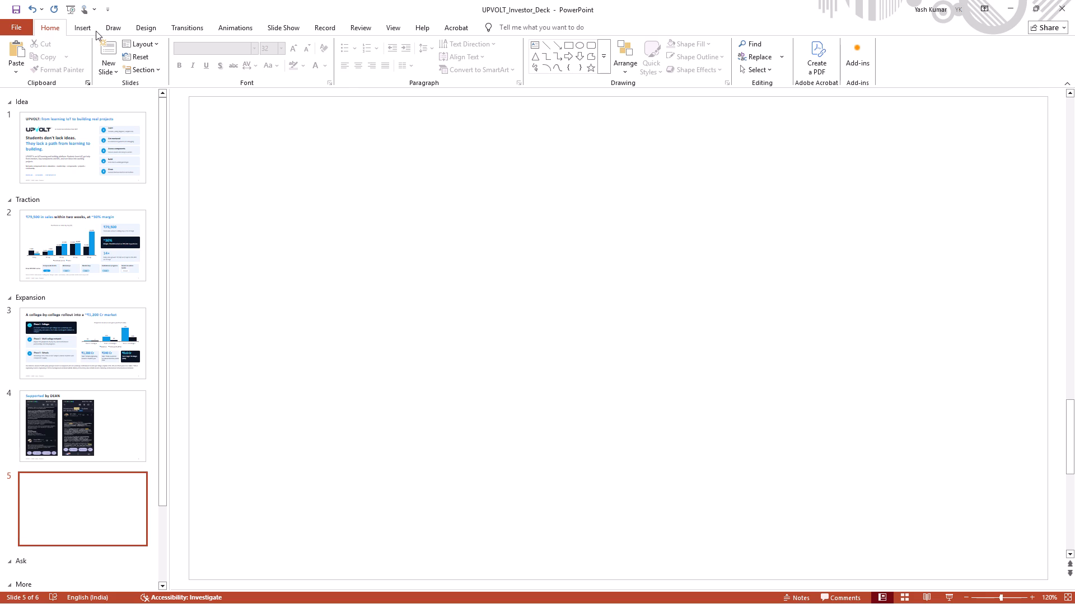
Insert a wide text box across the top of the blank slide 5 for its heading.
click(96, 31)
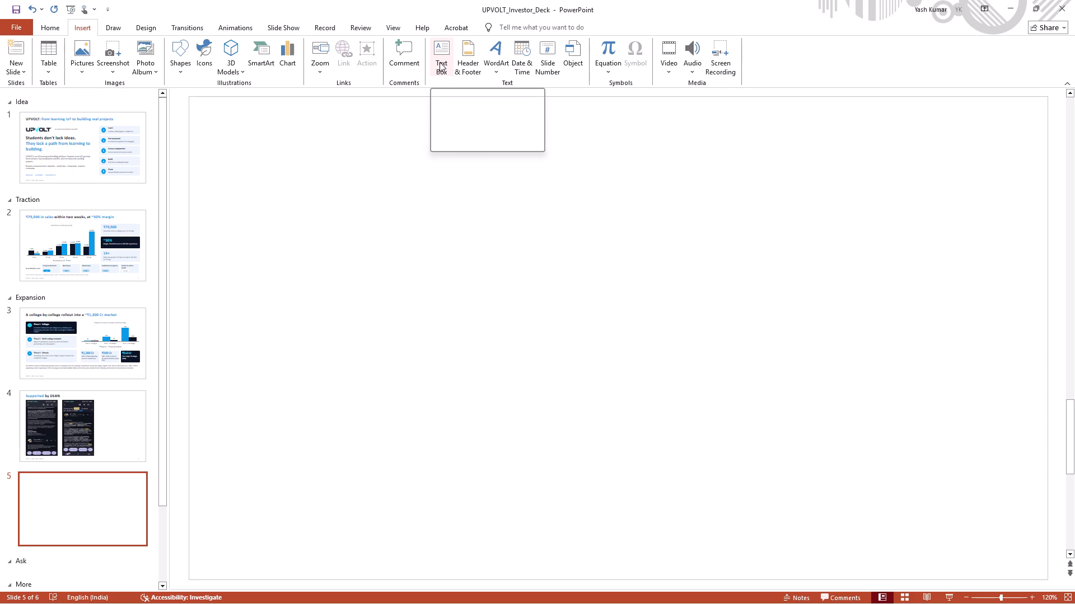
click(446, 69)
click(382, 139)
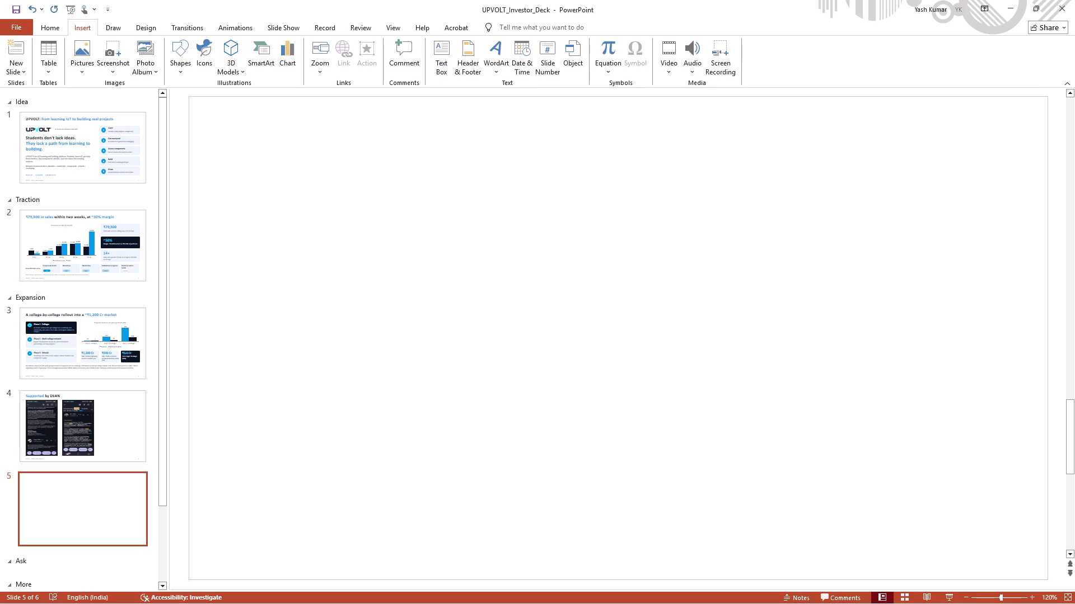
drag(385, 140, 306, 130)
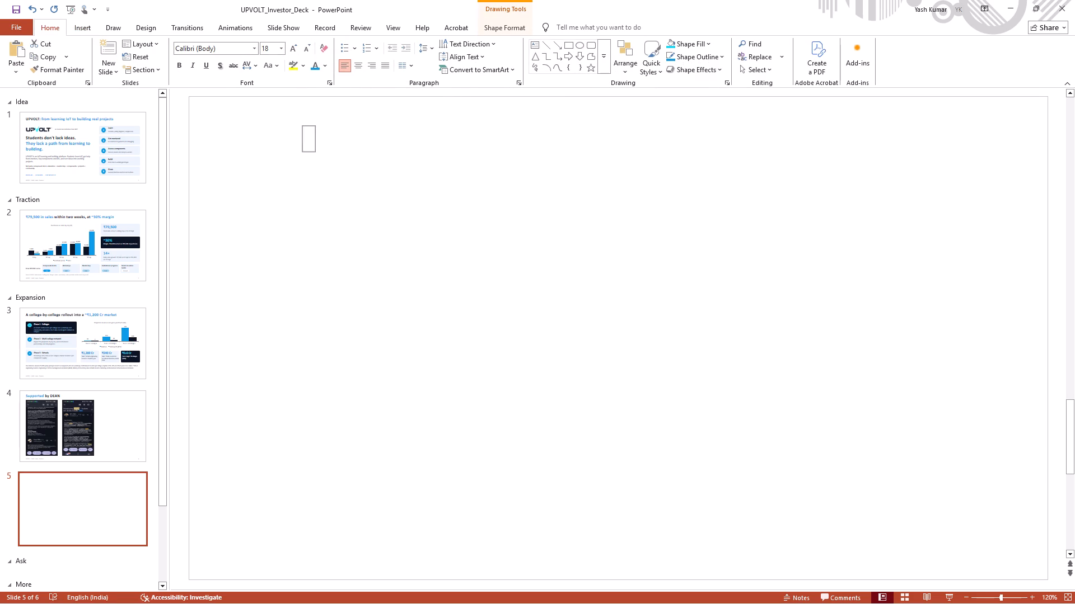
drag(306, 130, 244, 126)
drag(255, 152, 349, 163)
drag(349, 163, 969, 197)
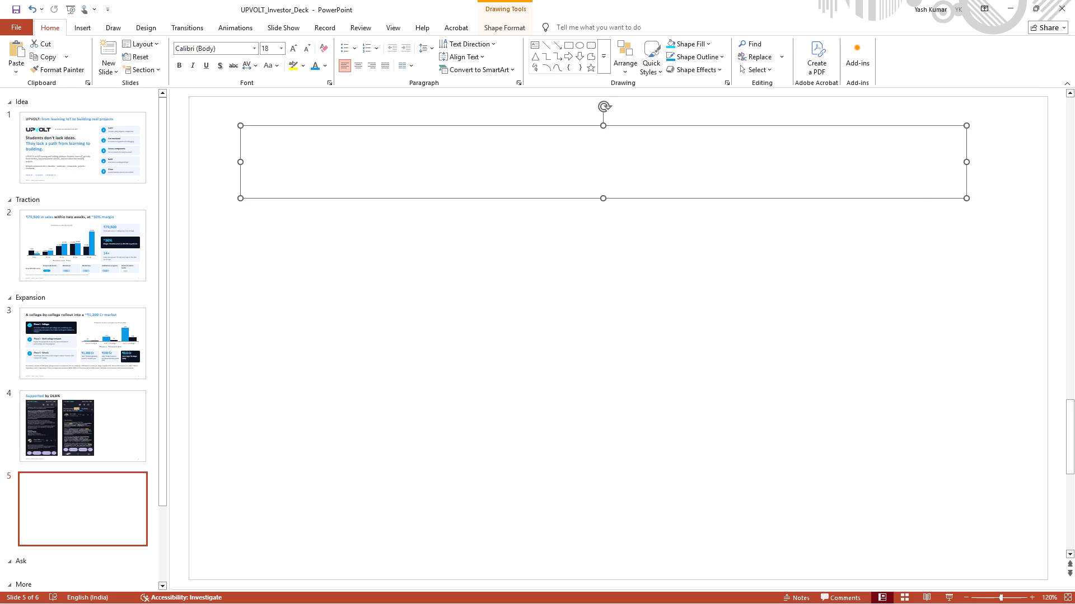
click(431, 176)
Enter the heading "Feedback from the students" in the slide 5 text box.
key(f)
text(eed)
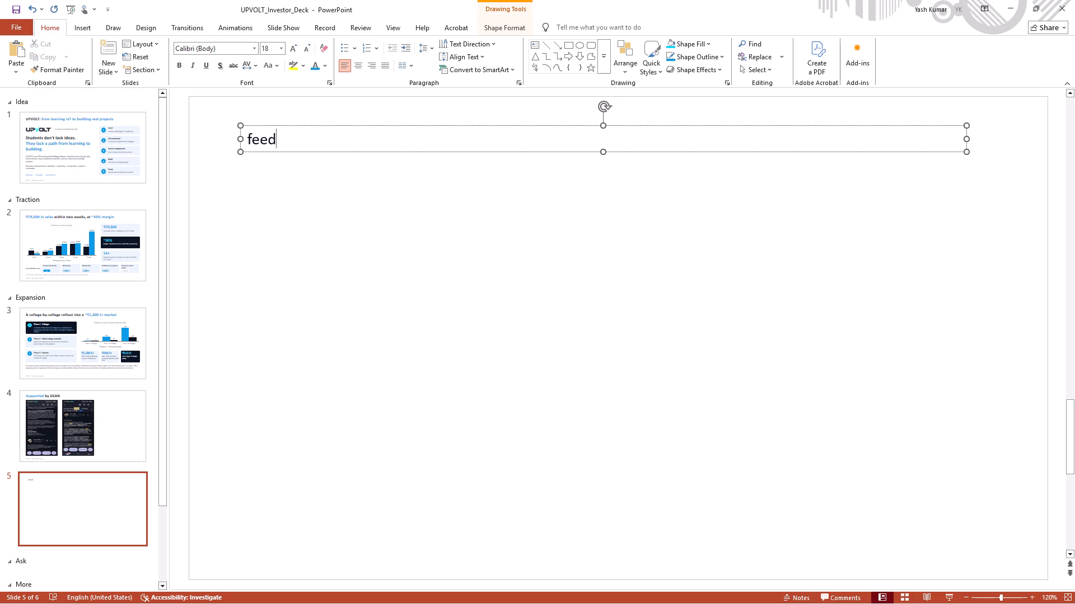
text(back of)
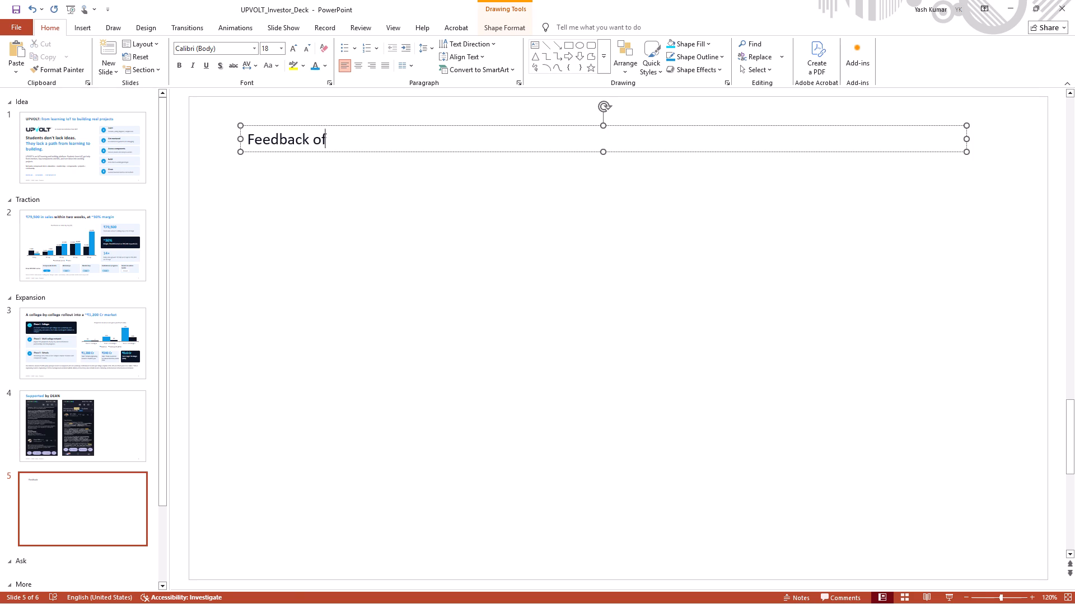
key(space)
text(our)
key(space)
key(BackSpace)
key(BackSpace)
key(BackSpace)
key(BackSpace)
key(BackSpace)
key(BackSpace)
key(BackSpace)
text(fromthe)
key(space)
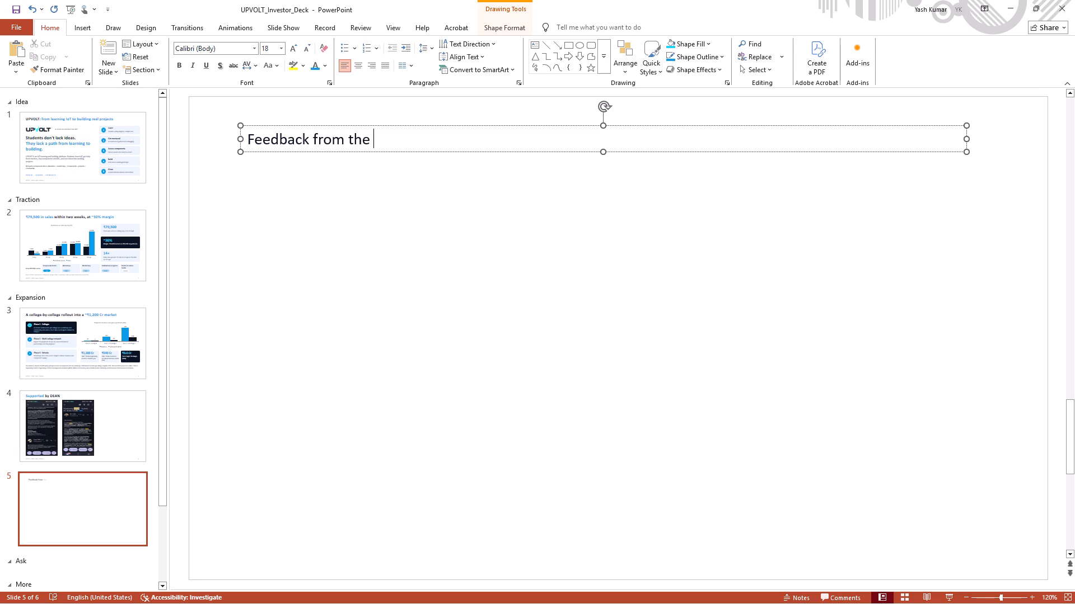
text(students)
Check the slide 4 title and shift the "Feedback from the students" text box slightly left to line up with it.
click(58, 452)
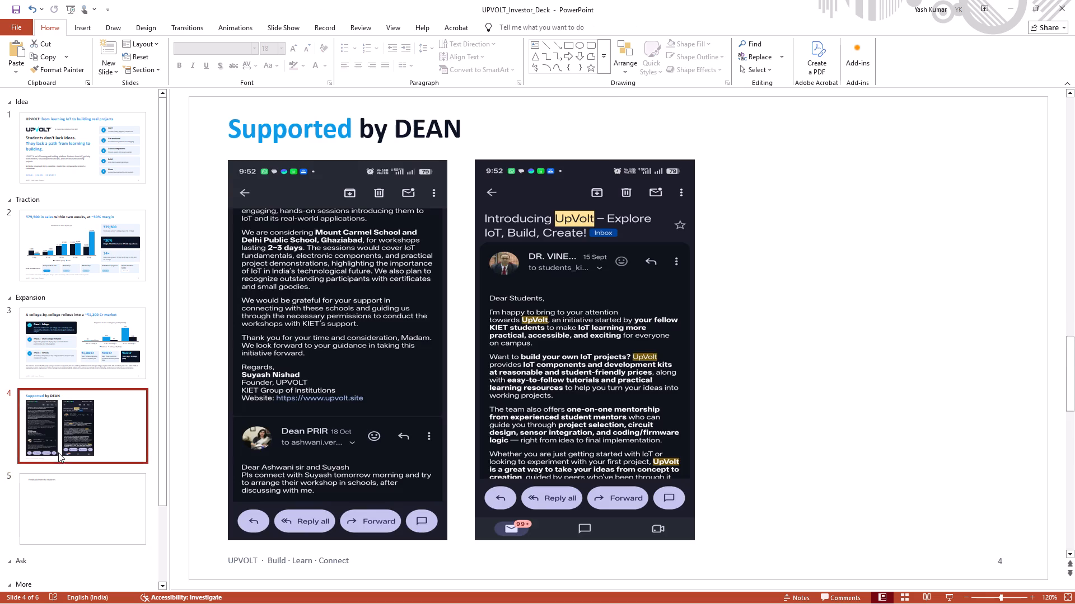
click(307, 134)
right_click(307, 134)
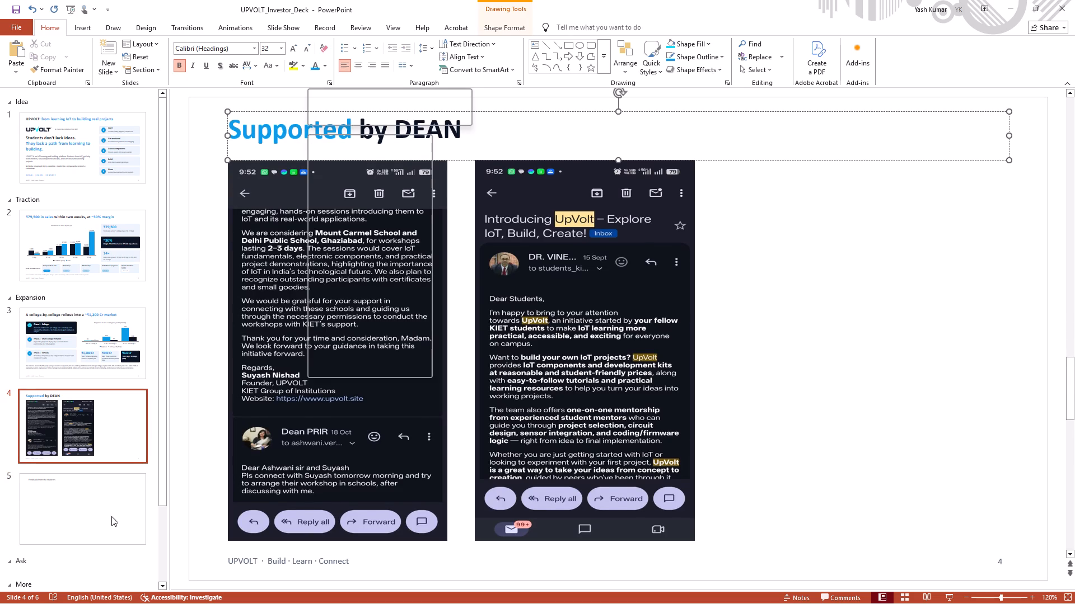
click(102, 528)
click(129, 452)
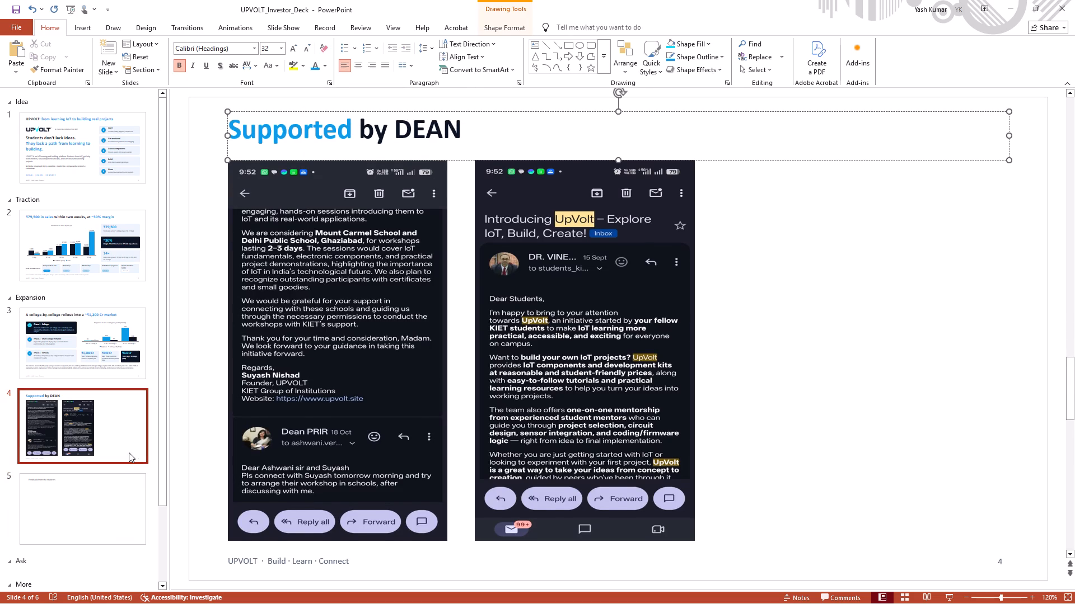
click(124, 497)
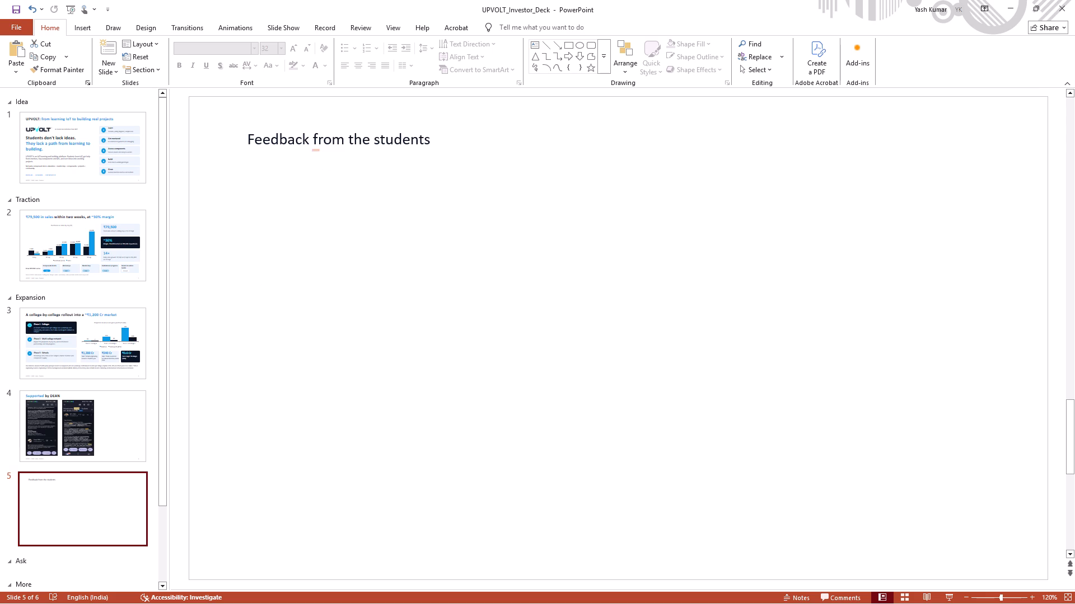
click(338, 143)
drag(436, 141, 418, 143)
click(418, 143)
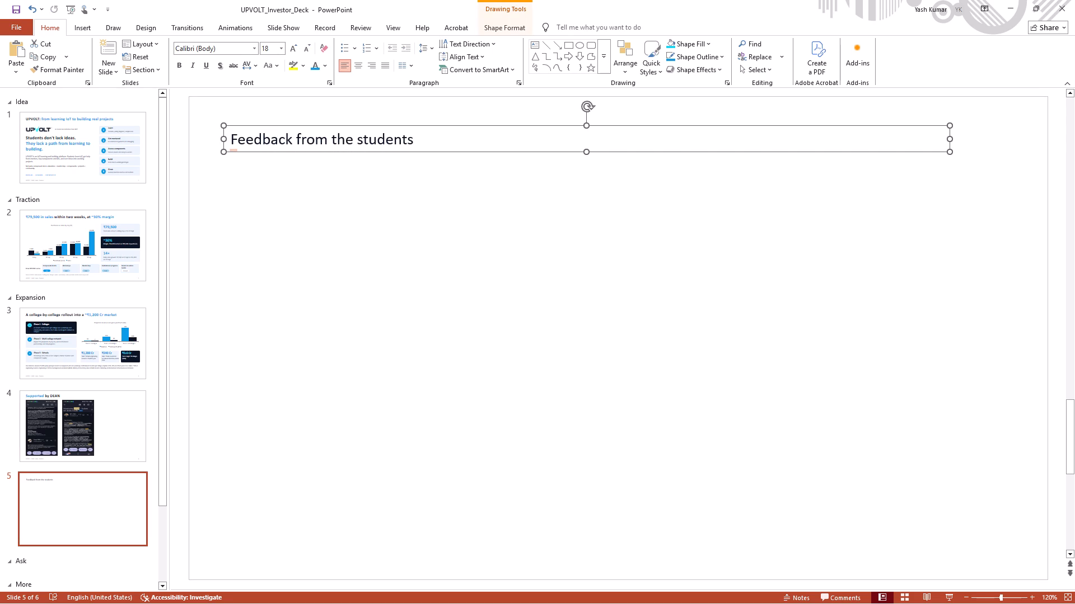
Set the "Feedback from the students" heading on slide 5 to font size 32.
drag(232, 135, 426, 145)
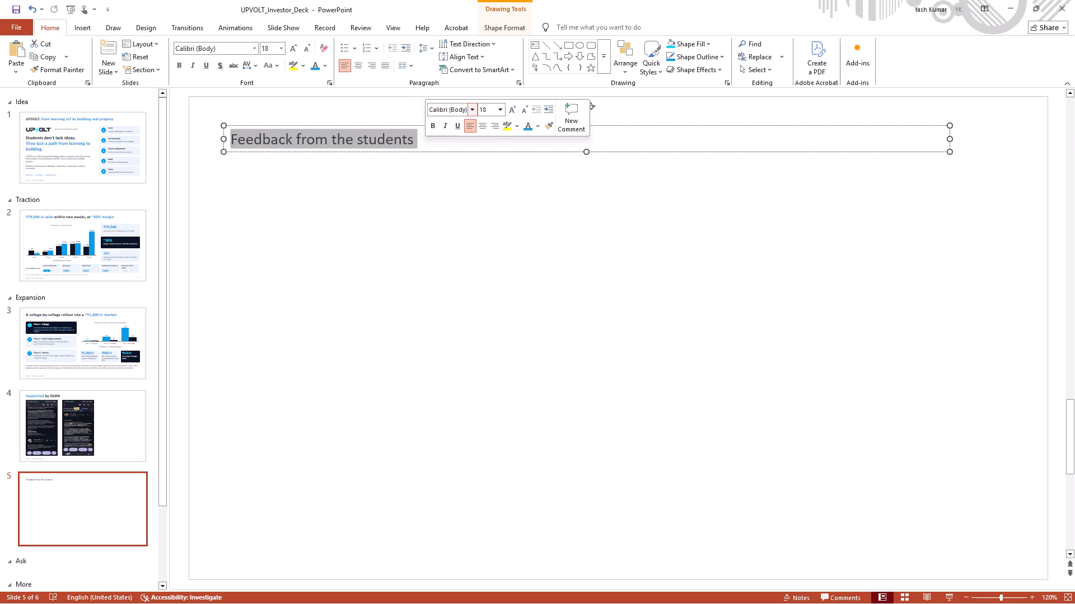
click(500, 109)
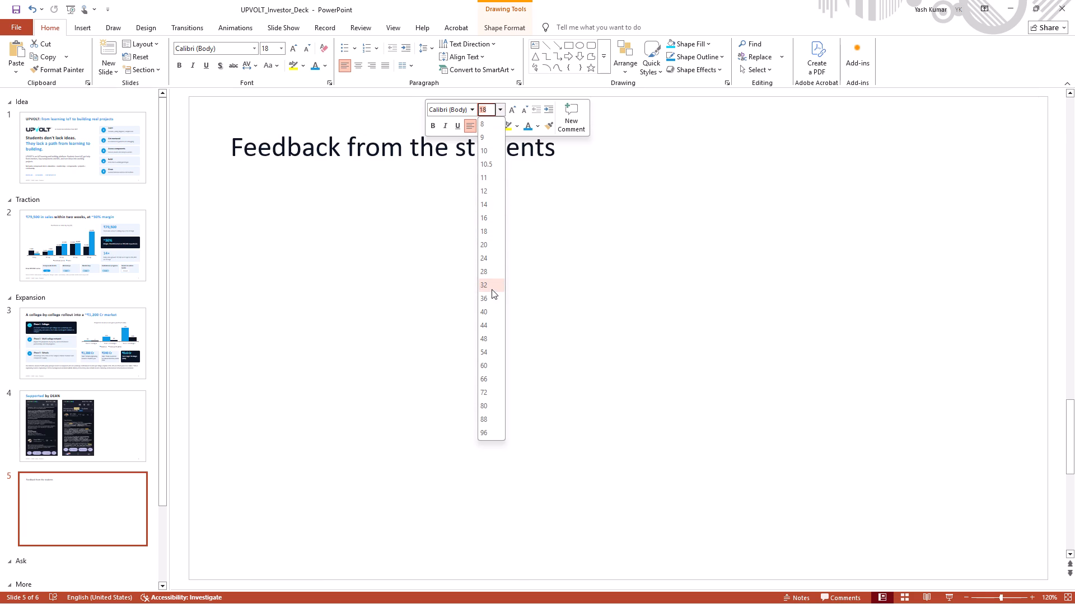
click(492, 289)
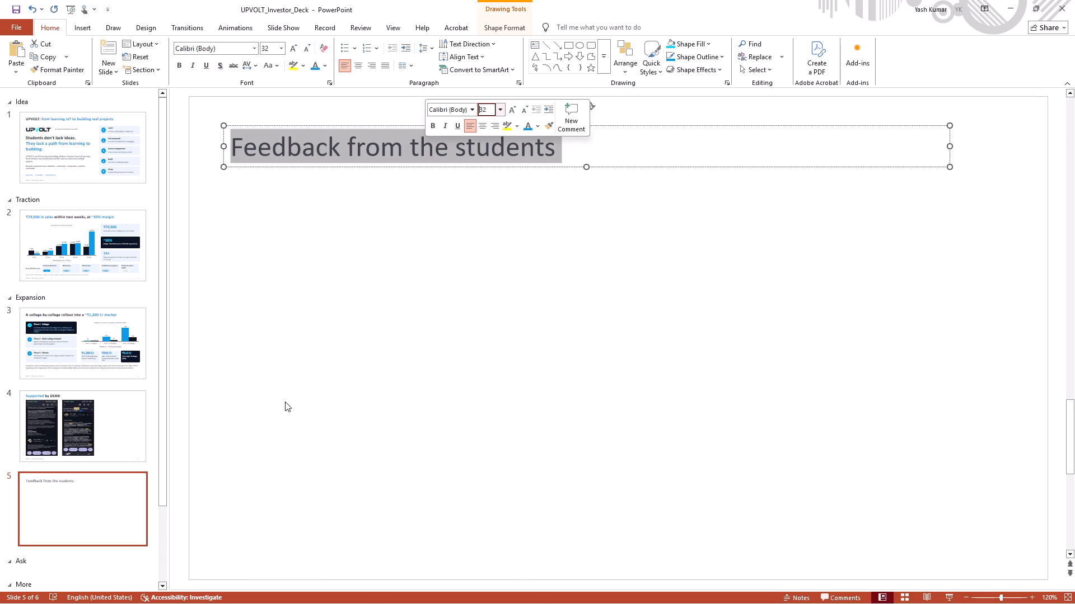
Reorder the slides so "Supported by DEAN" is slide 3 and "Feedback from the students" is slide 4, ahead of the college rollout slide.
drag(123, 417, 124, 314)
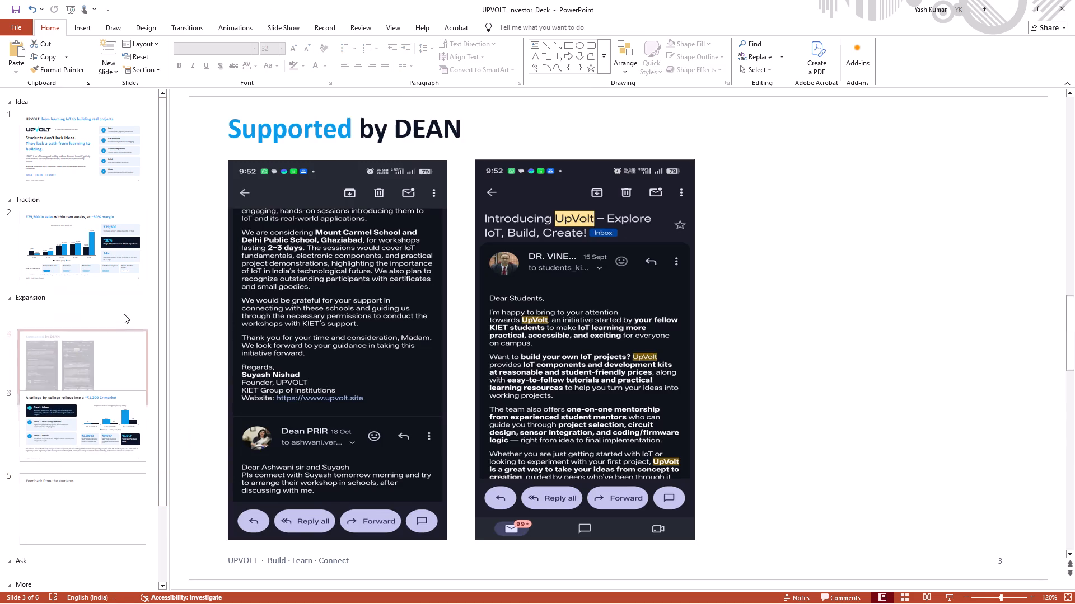
drag(110, 496, 103, 392)
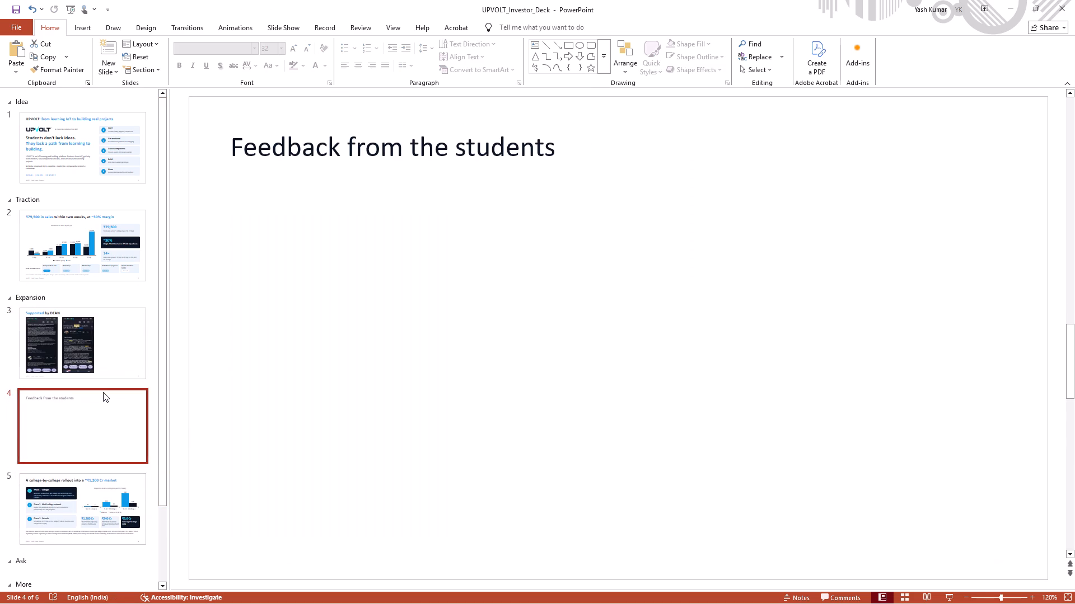
Look through slides 1 to 5 to review the new slide order and compare their contents.
scroll(112, 315, up, 1)
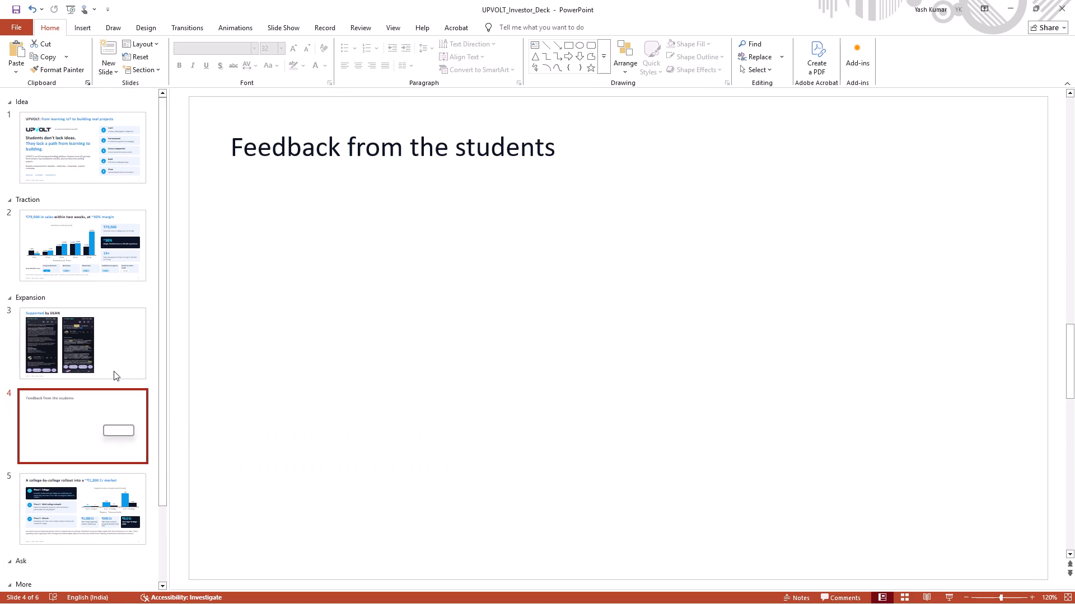
click(116, 365)
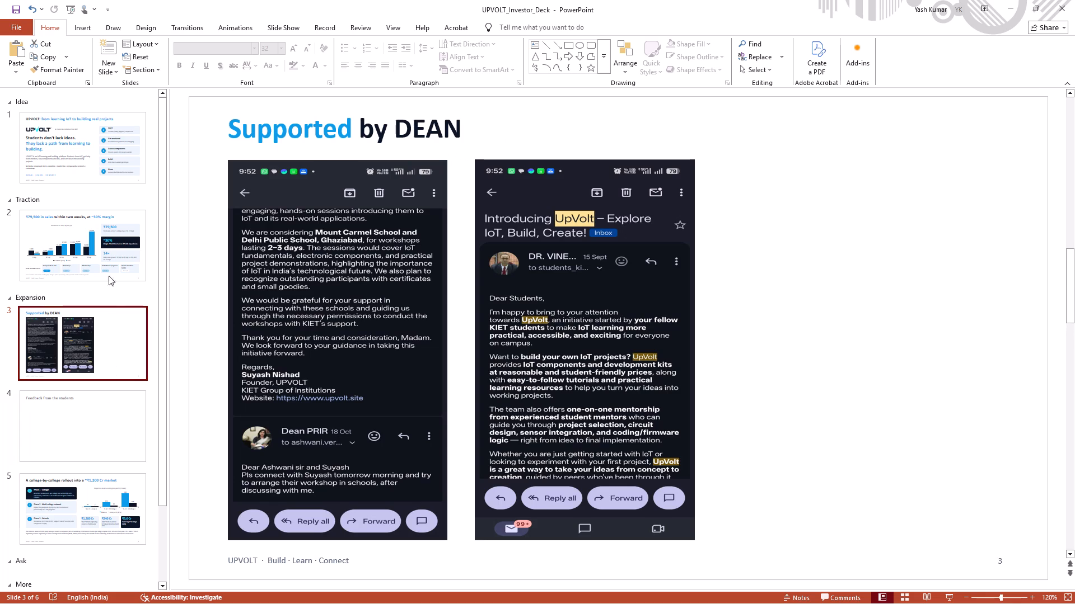
click(107, 265)
click(102, 162)
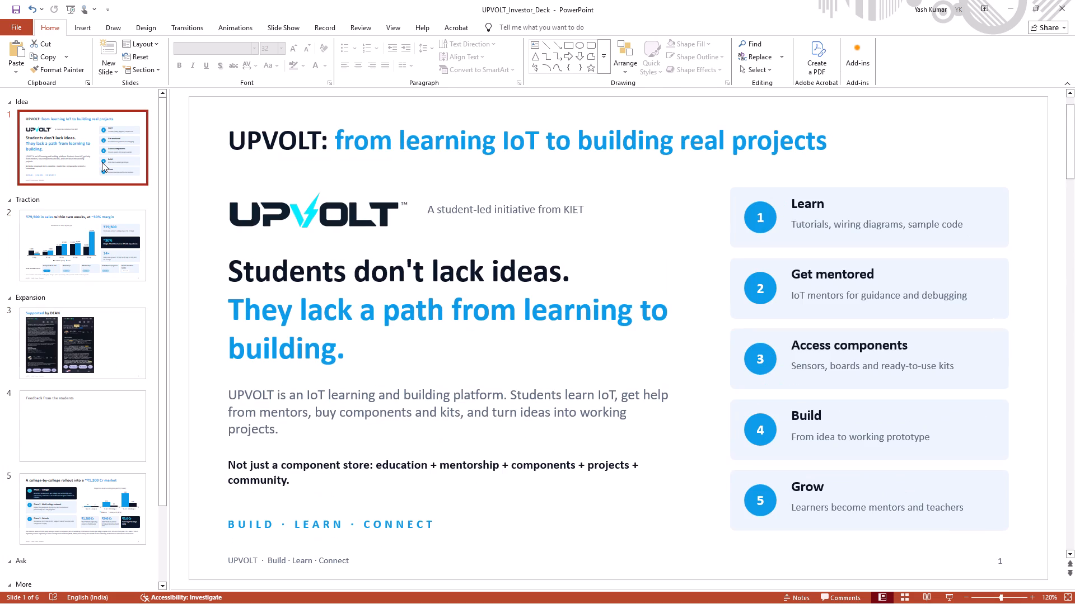
click(104, 226)
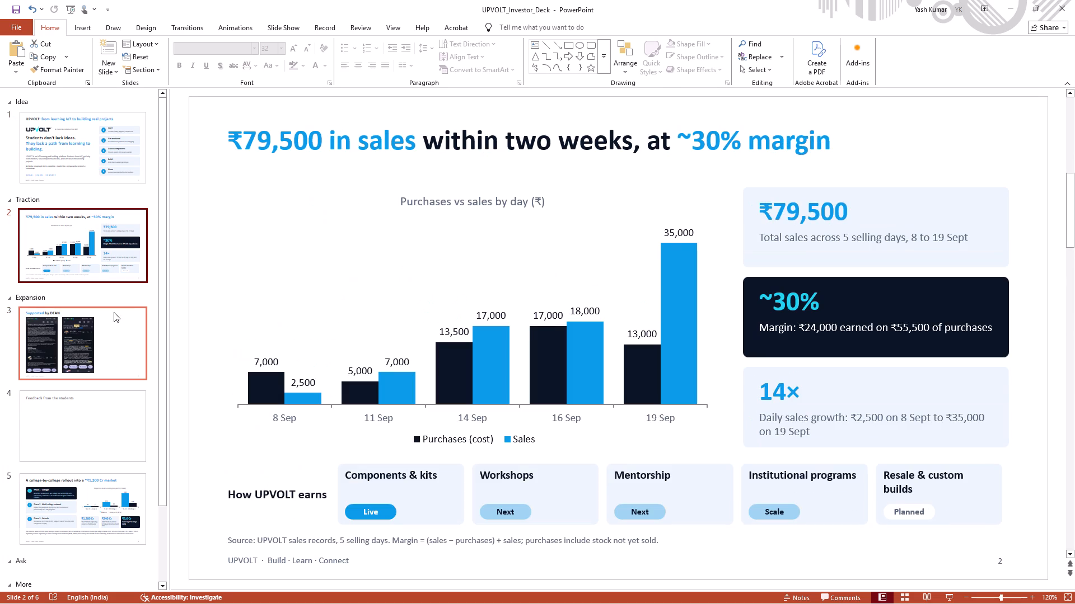
click(116, 323)
click(119, 451)
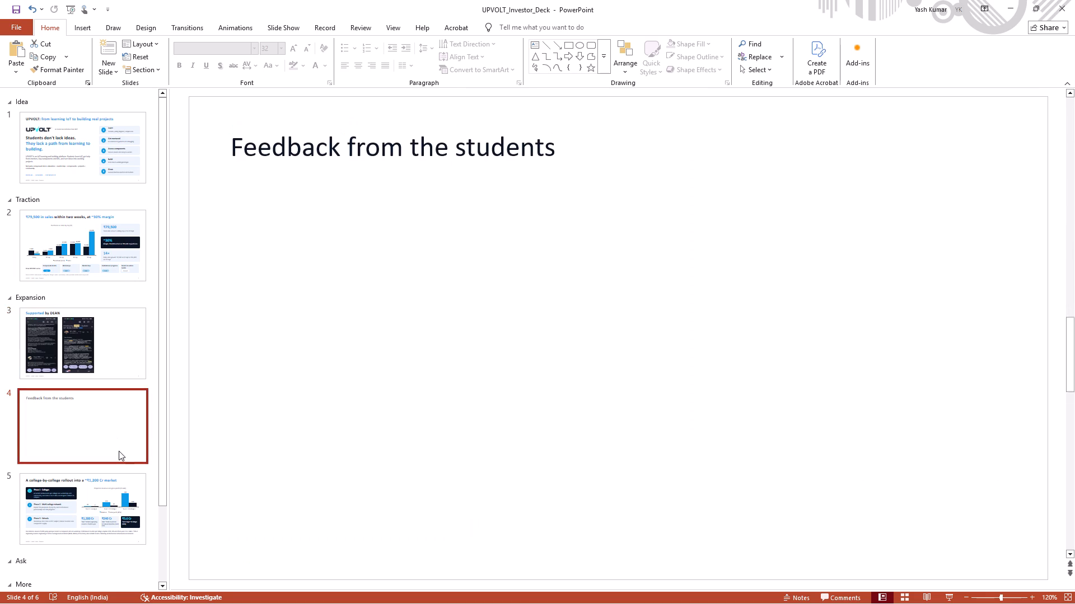
click(114, 493)
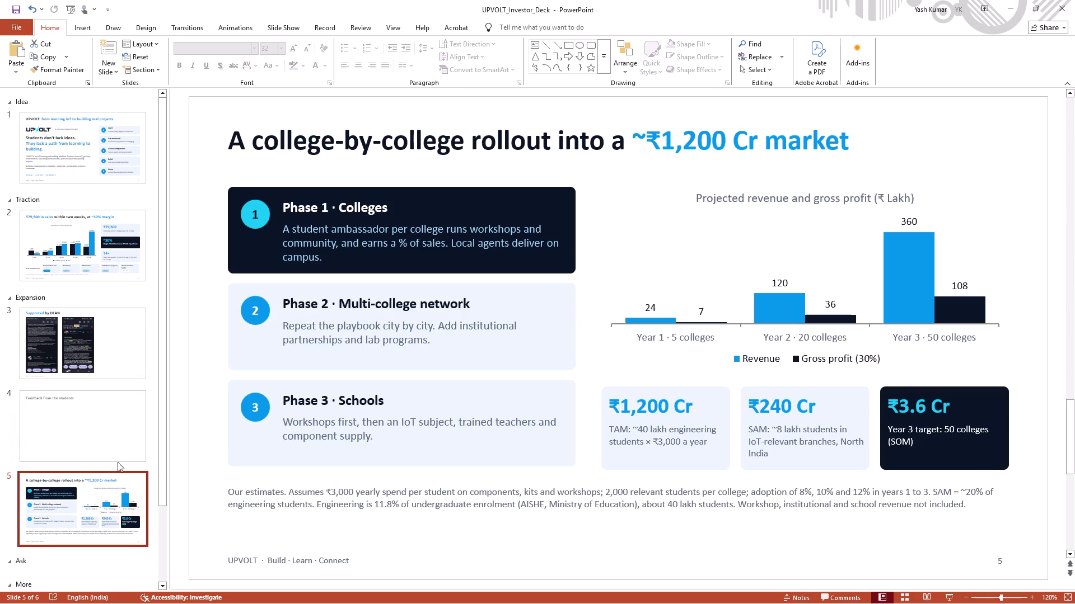
Space the two email screenshots farther apart on the "Supported by DEAN" slide and widen both, keeping their top edges level.
click(112, 418)
click(91, 349)
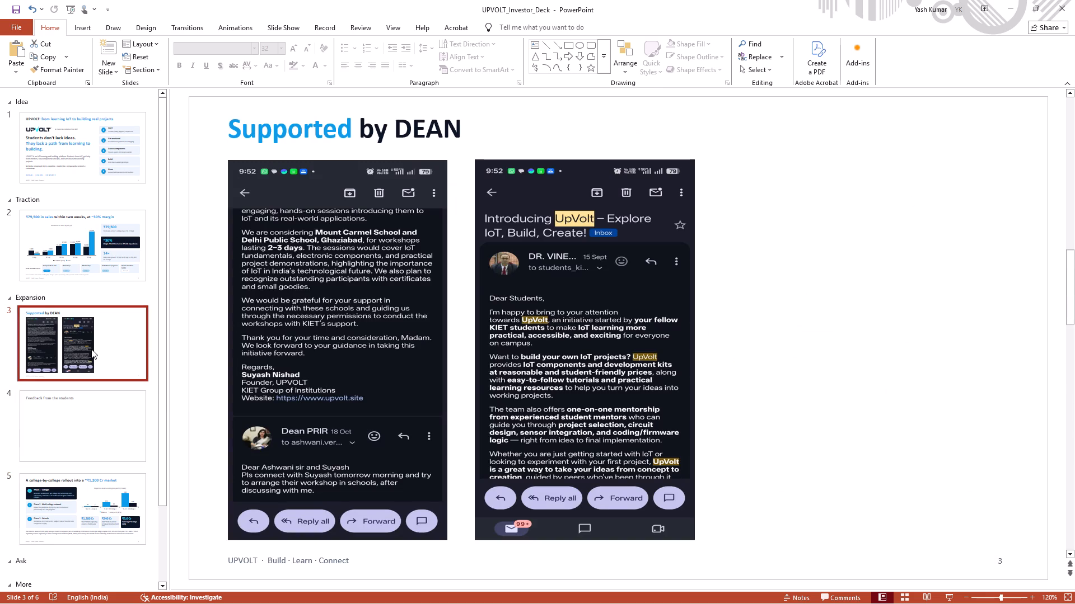
drag(616, 341, 732, 346)
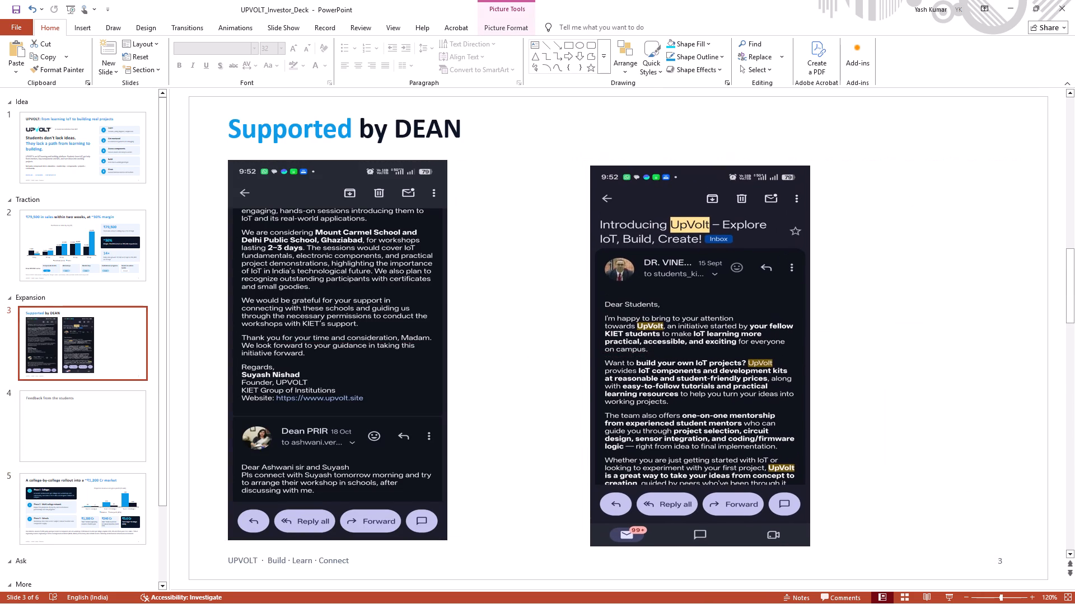
drag(732, 346, 732, 344)
click(457, 337)
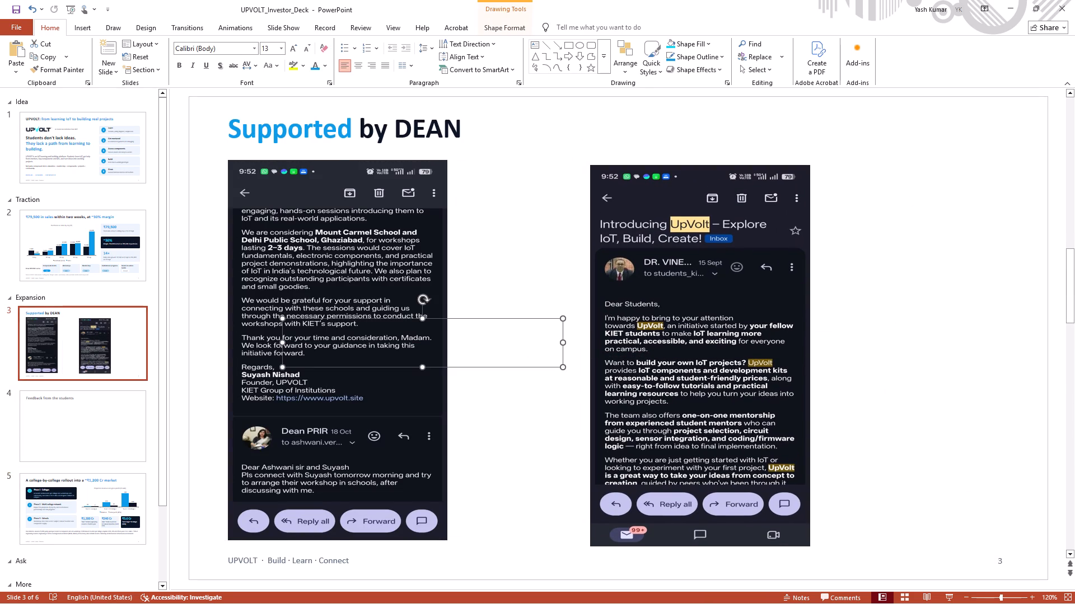
click(427, 337)
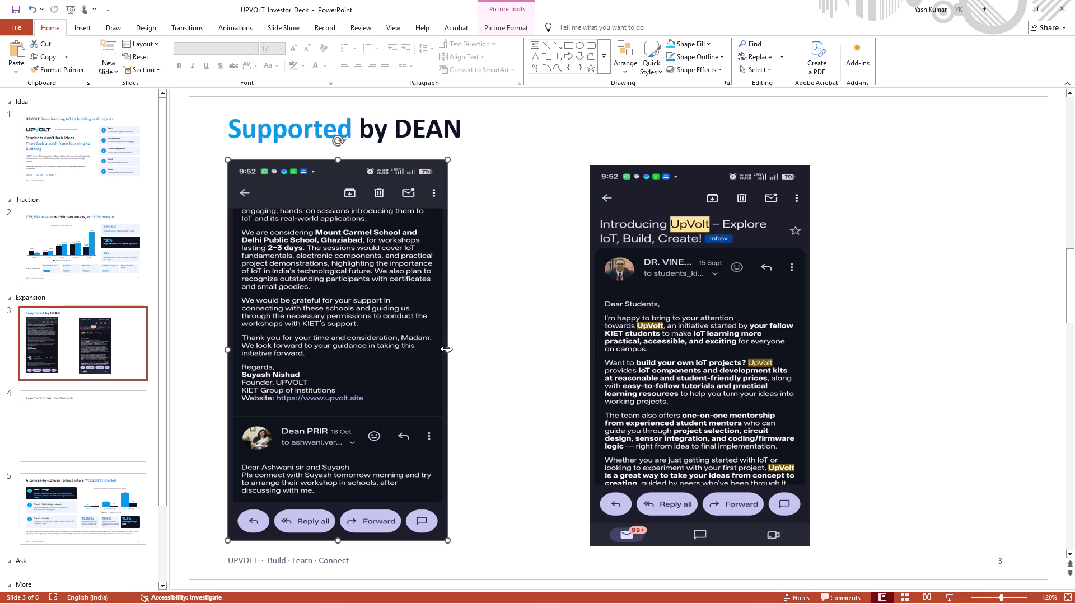
drag(446, 349, 484, 347)
click(630, 334)
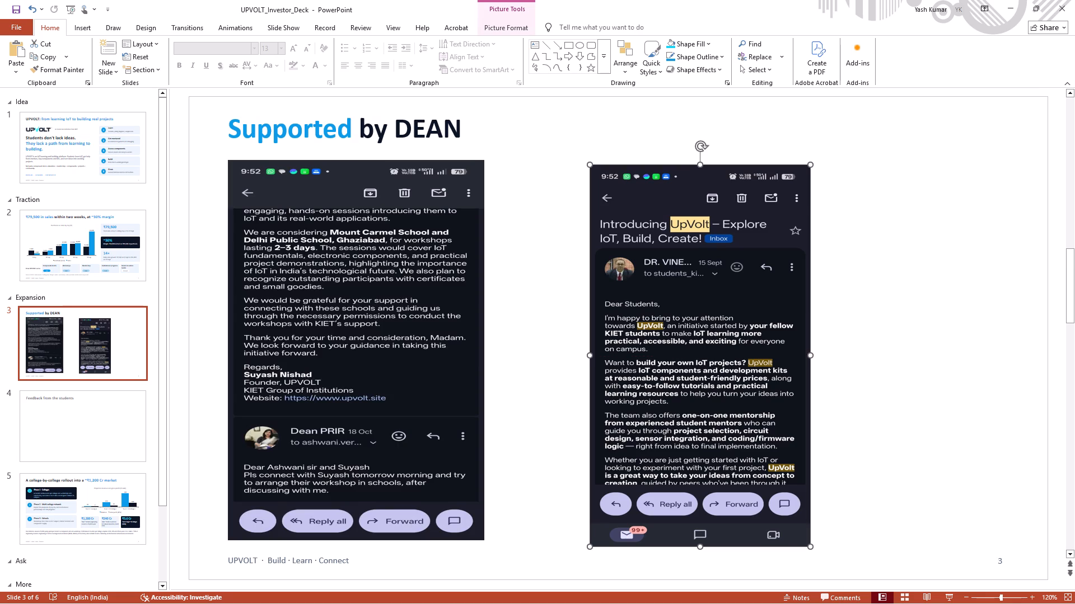
drag(633, 325, 628, 319)
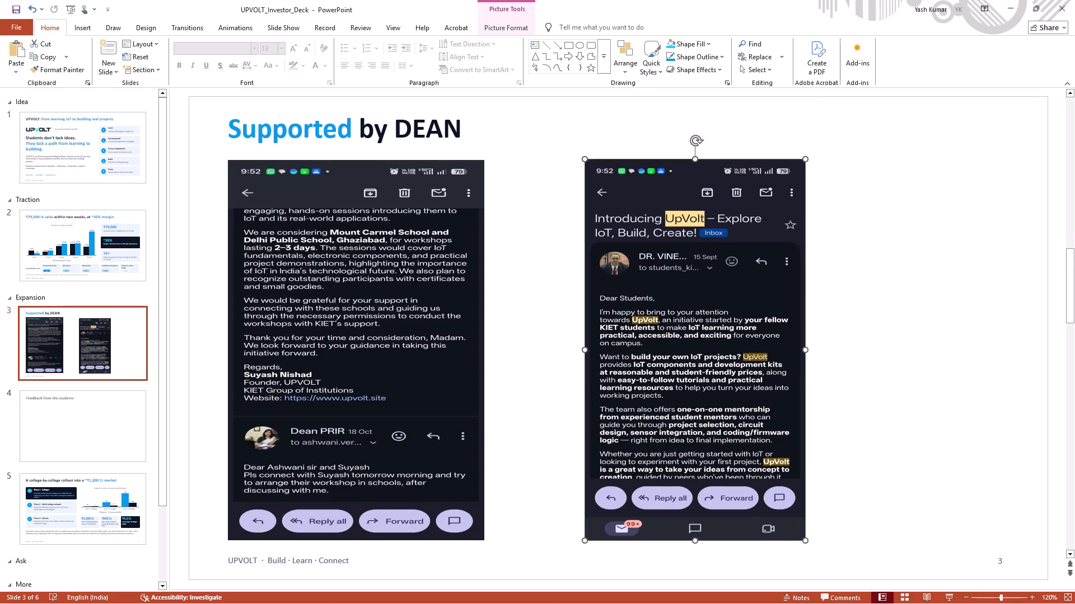
drag(586, 348, 560, 350)
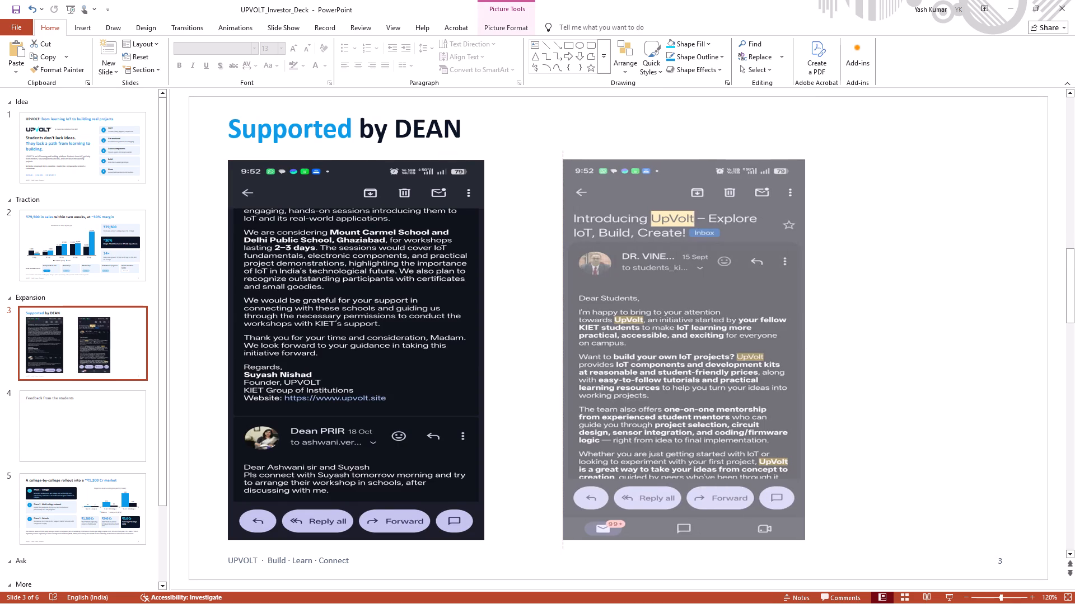
drag(560, 350, 554, 351)
click(886, 286)
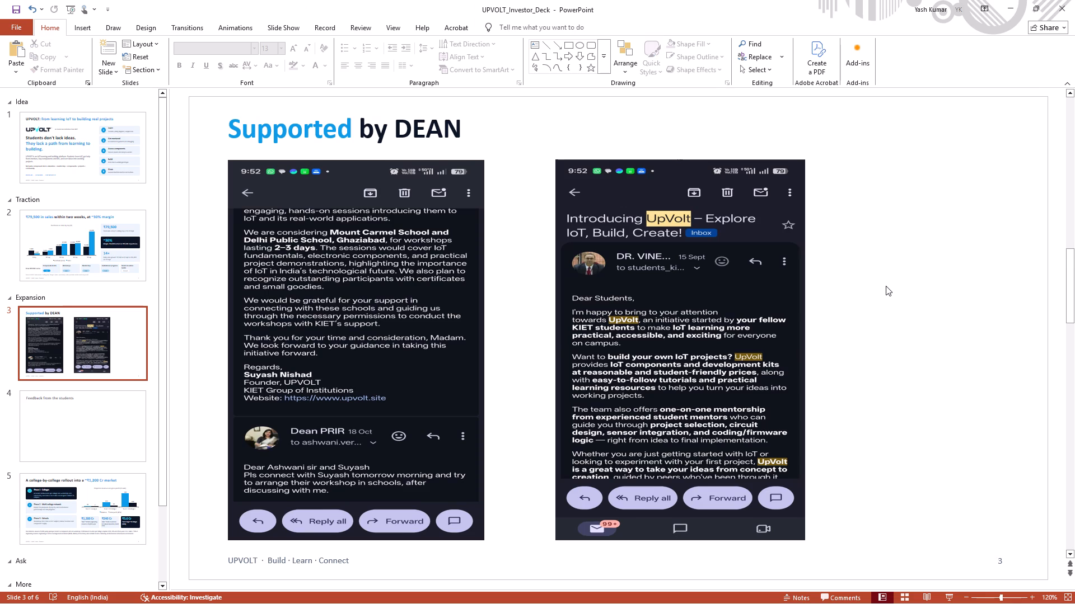
Compare the title formatting on slides 3 and 5 with the "Feedback from the students" heading on slide 4.
click(113, 412)
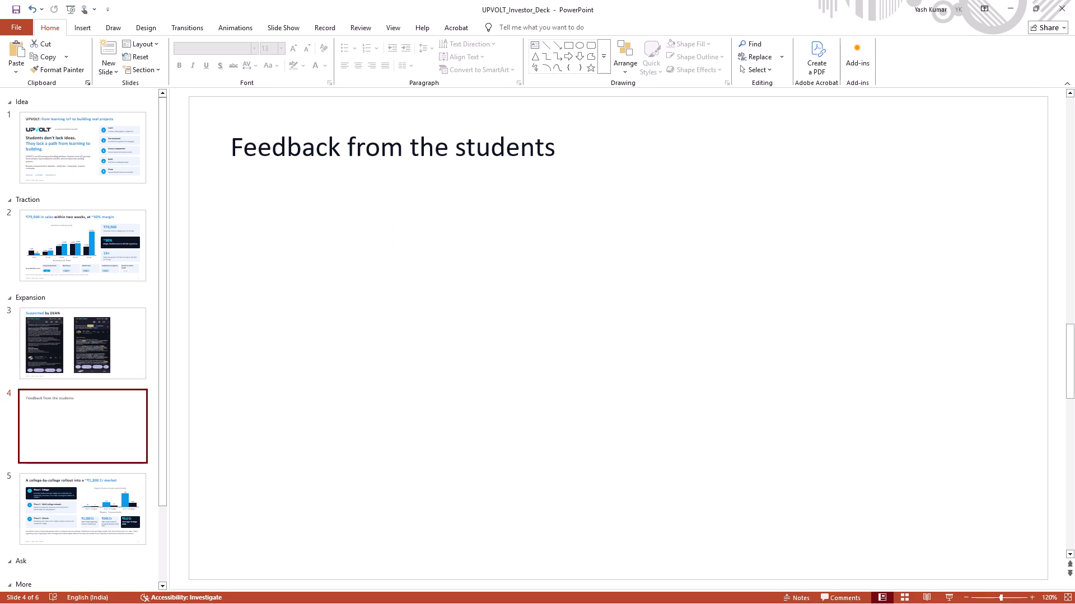
click(557, 146)
click(557, 146)
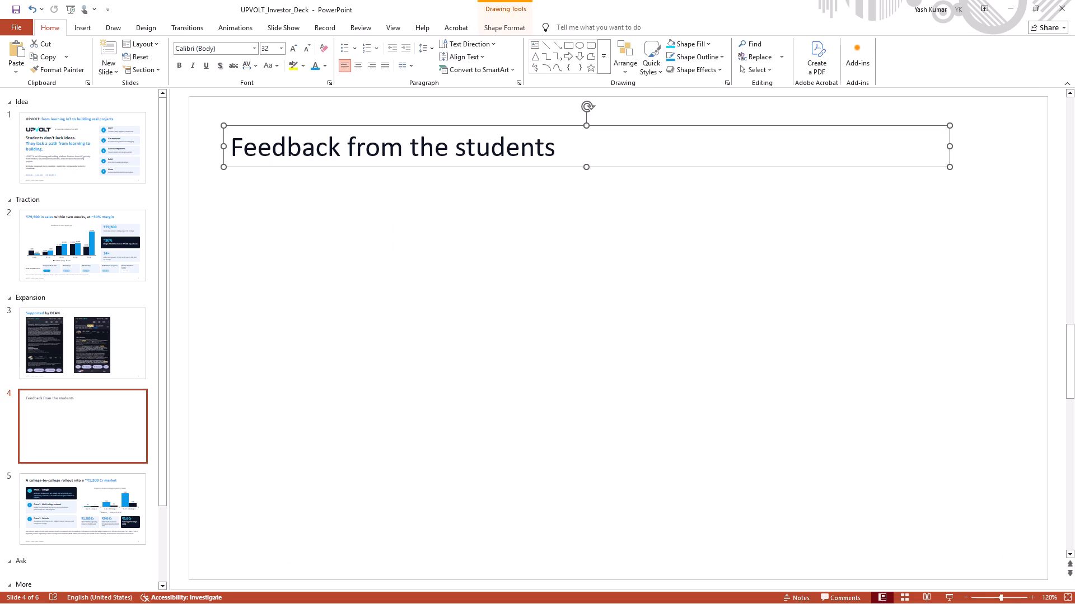
click(47, 332)
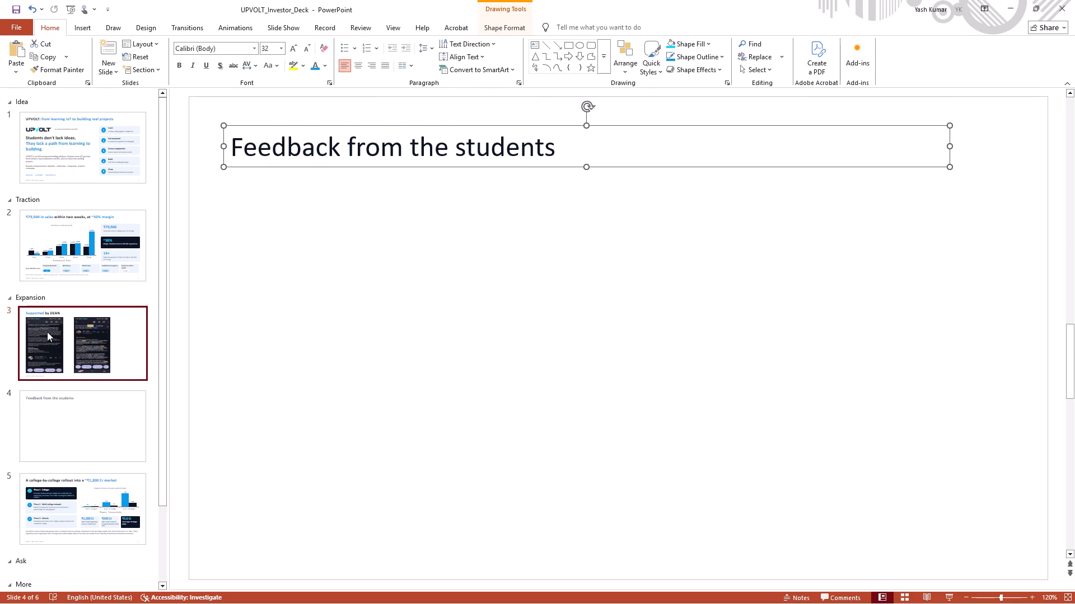
click(47, 503)
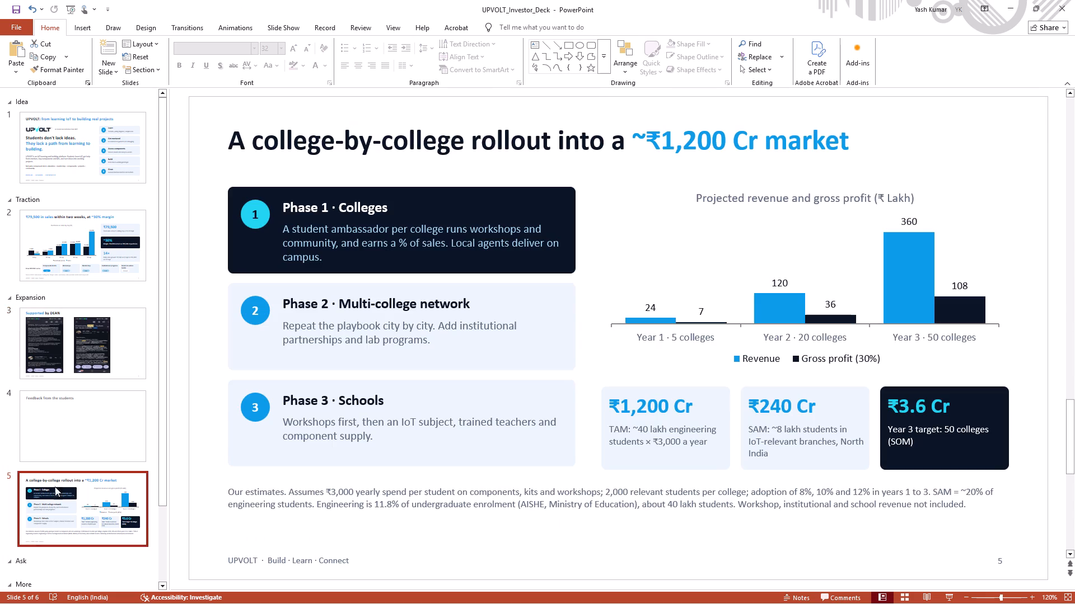
click(67, 455)
click(69, 370)
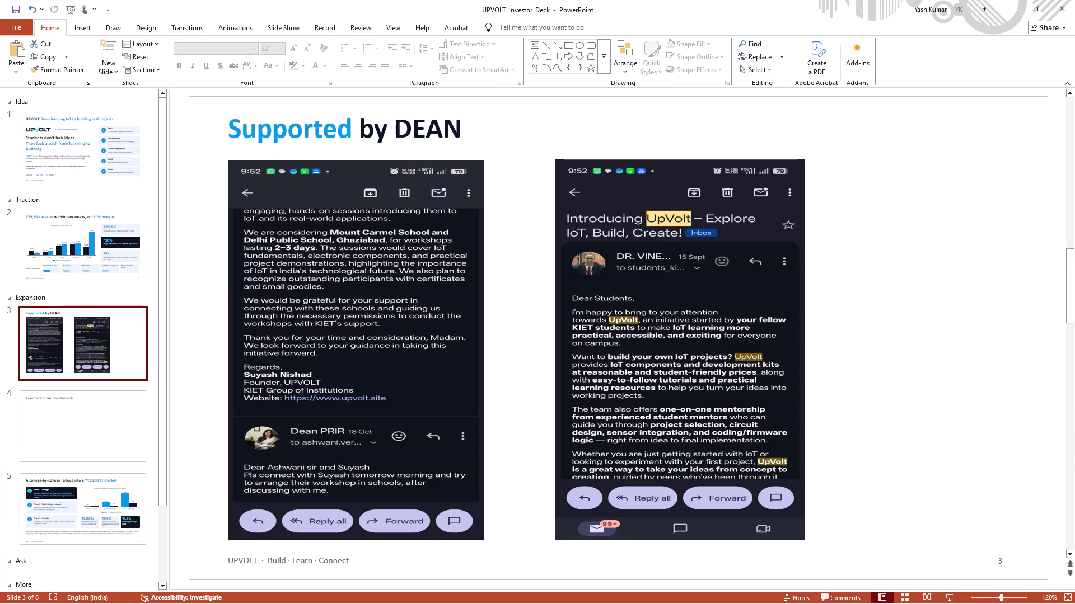
click(334, 129)
right_click(334, 129)
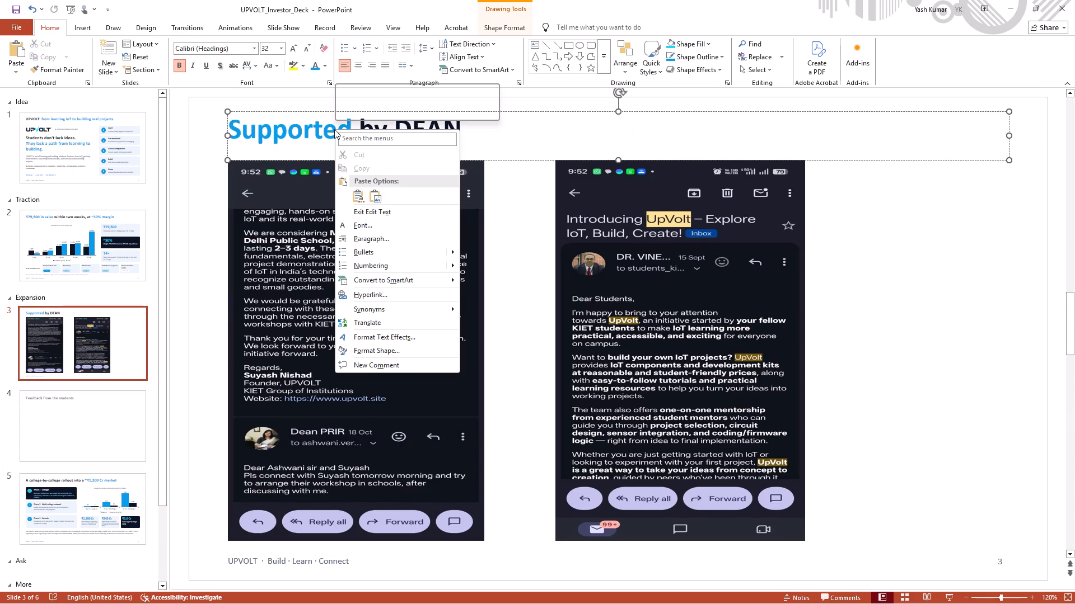
click(121, 414)
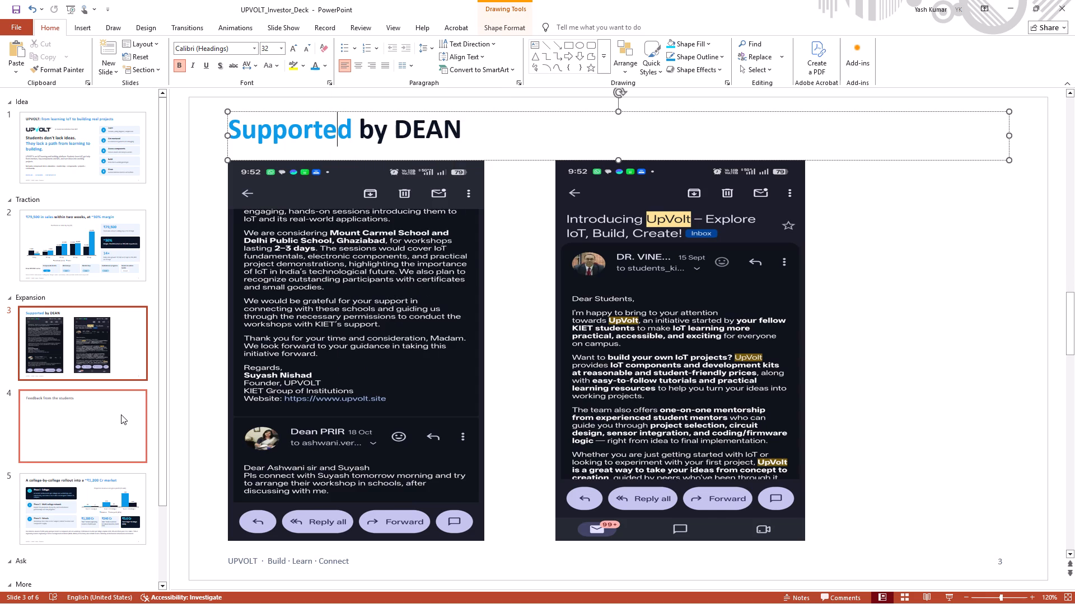
Make the whole "Feedback from the students" heading on slide 4 bold.
click(90, 443)
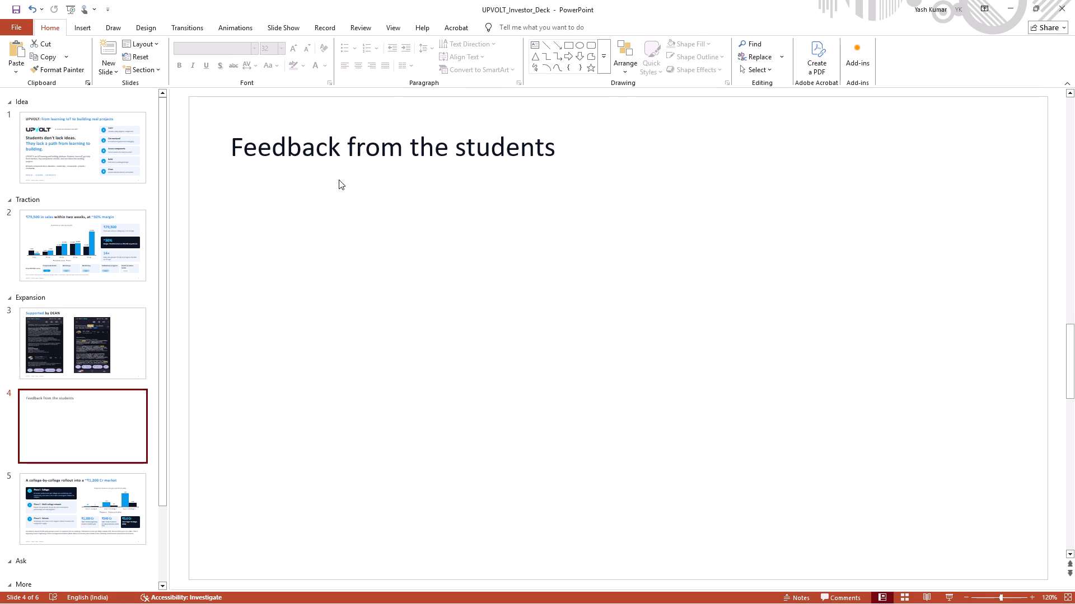
click(349, 153)
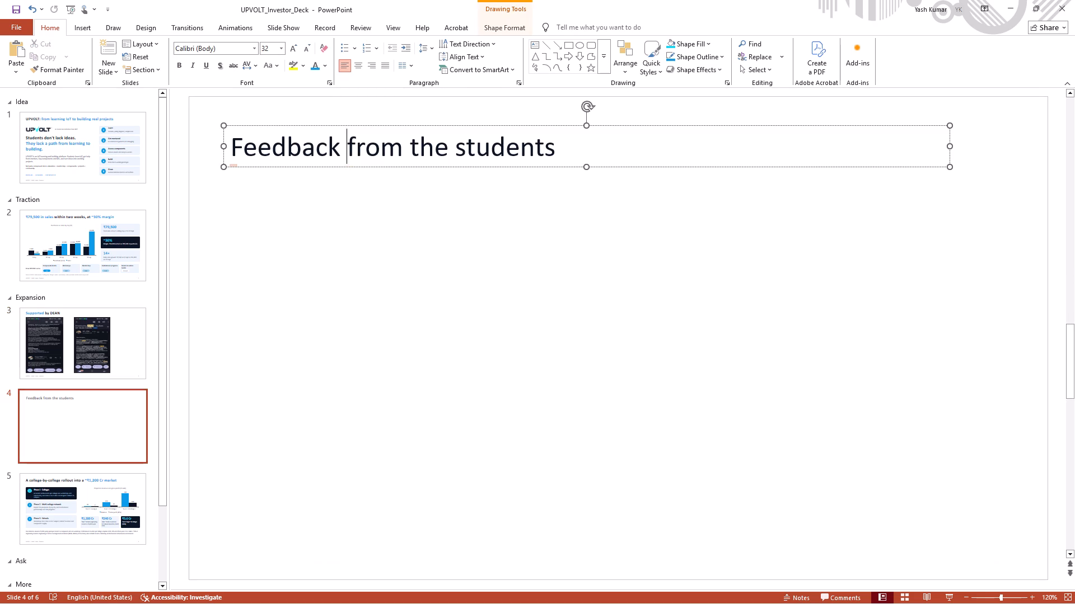
click(227, 144)
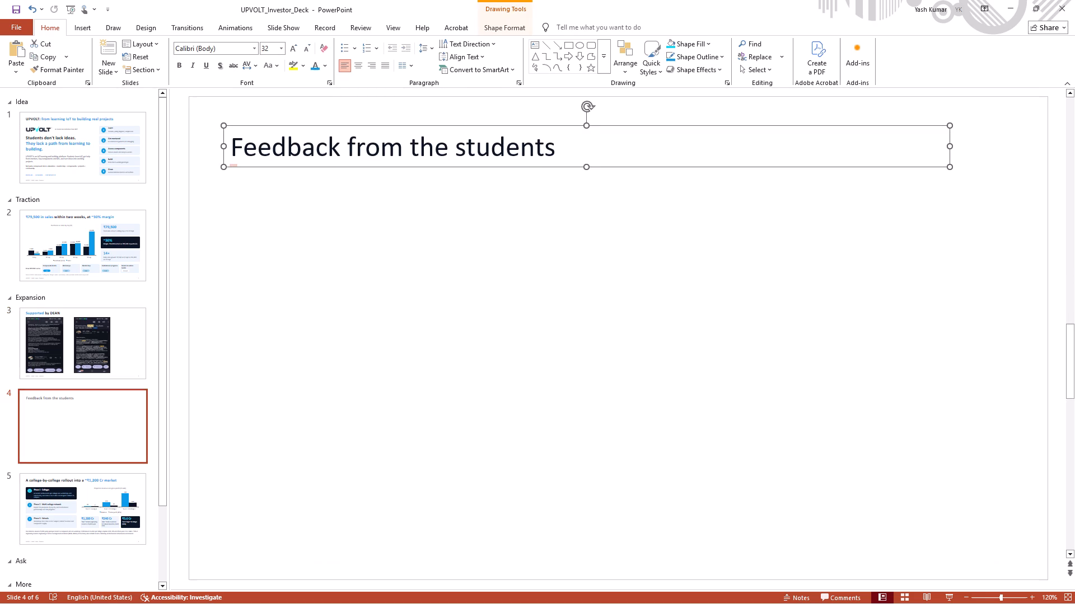
drag(232, 141, 487, 146)
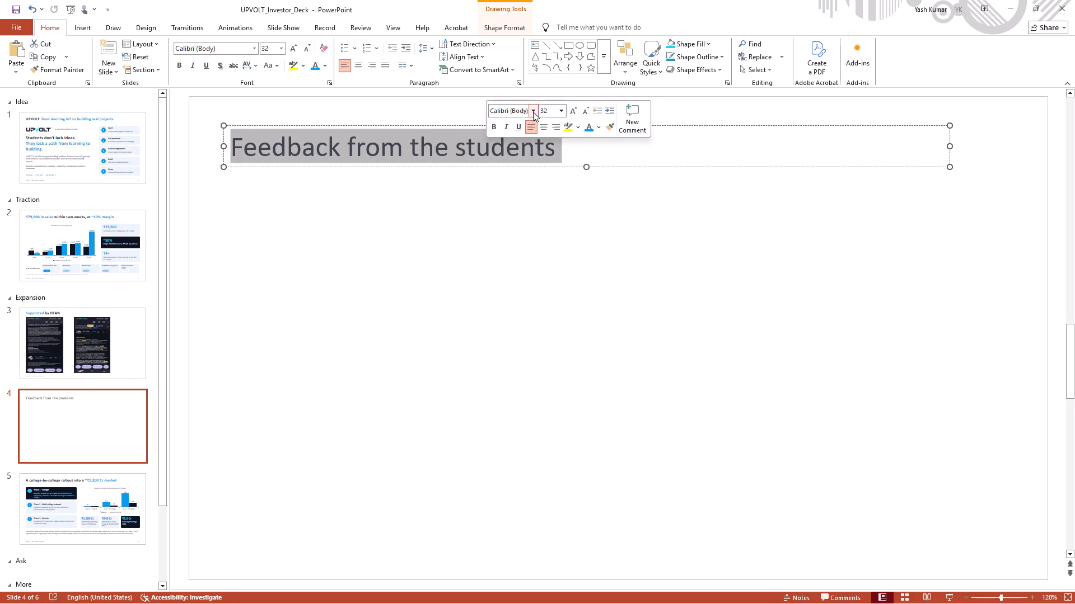
click(489, 125)
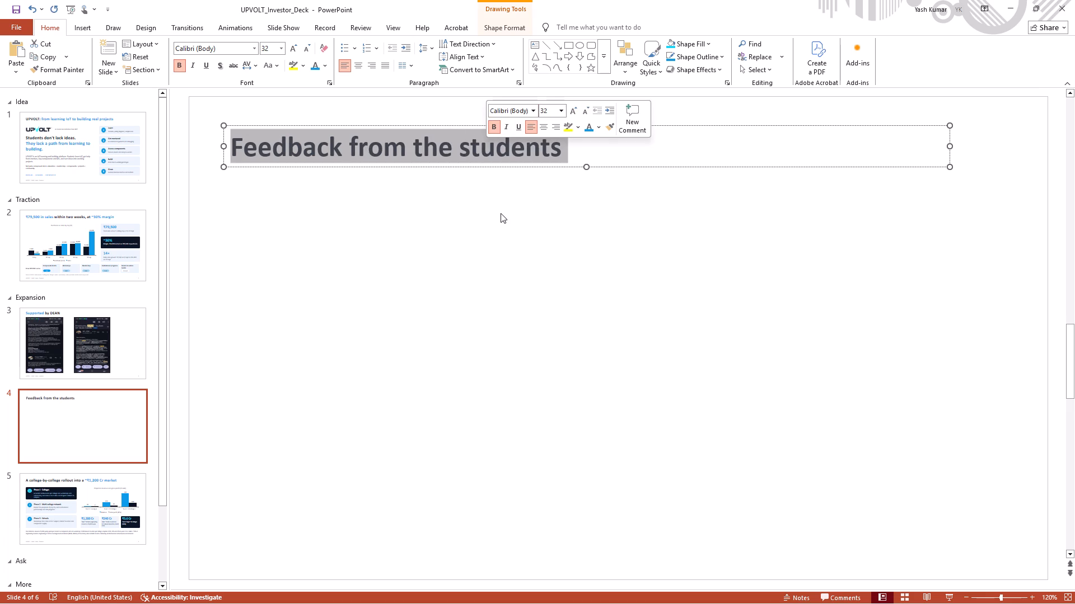
click(501, 213)
Colour the word "Feedback" in the slide 4 heading blue to match the "Supported by DEAN" title style.
click(340, 145)
drag(340, 145, 292, 144)
double_click(292, 144)
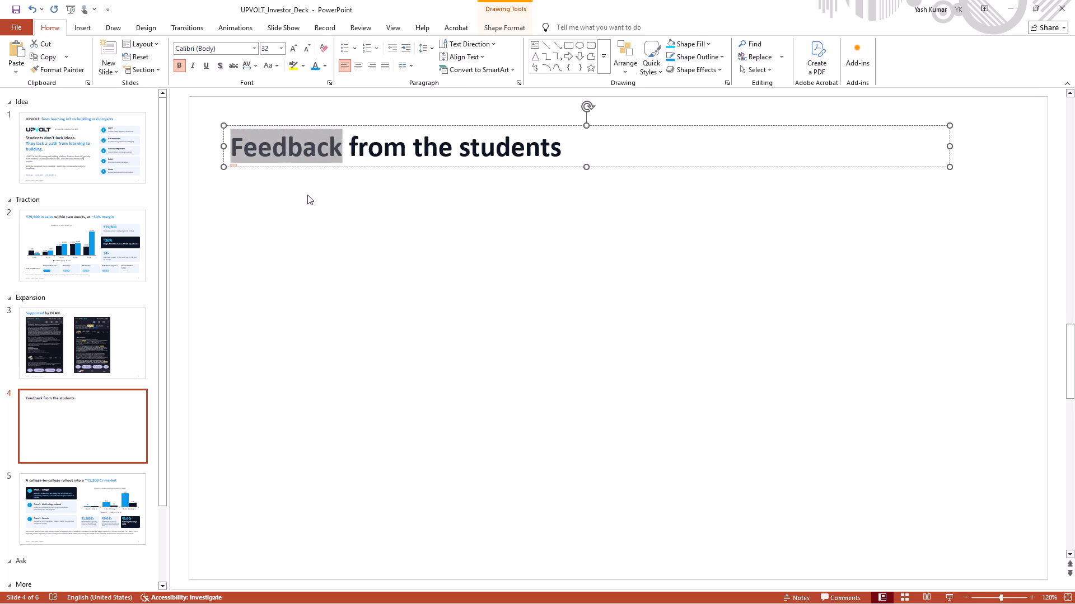
click(307, 195)
drag(337, 153, 260, 151)
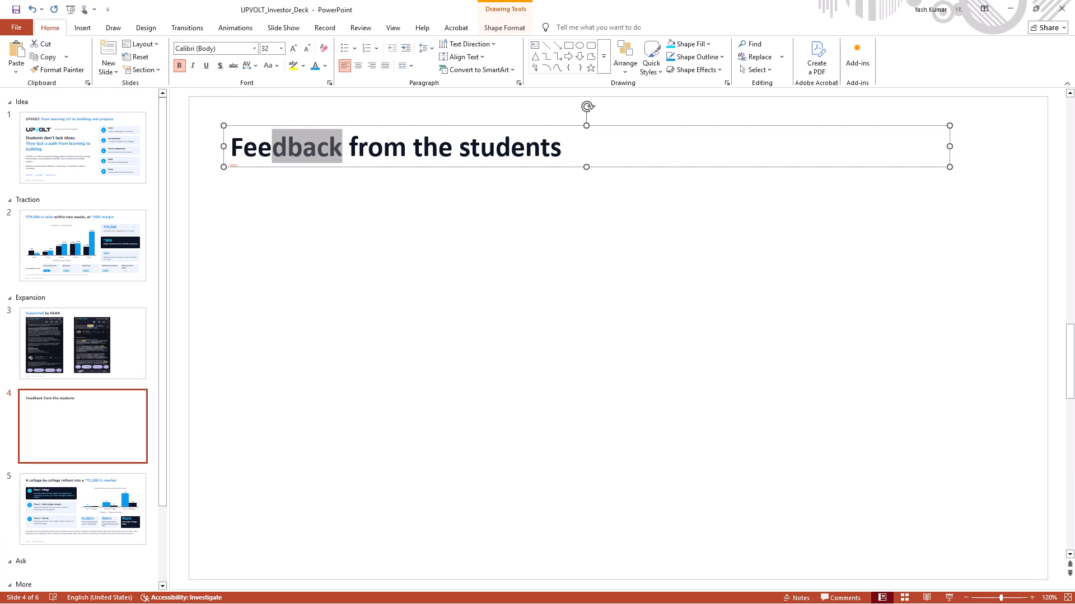
Apply the blue font colour to the whole word "Feedback" in the slide 4 heading.
drag(260, 151, 231, 148)
click(336, 129)
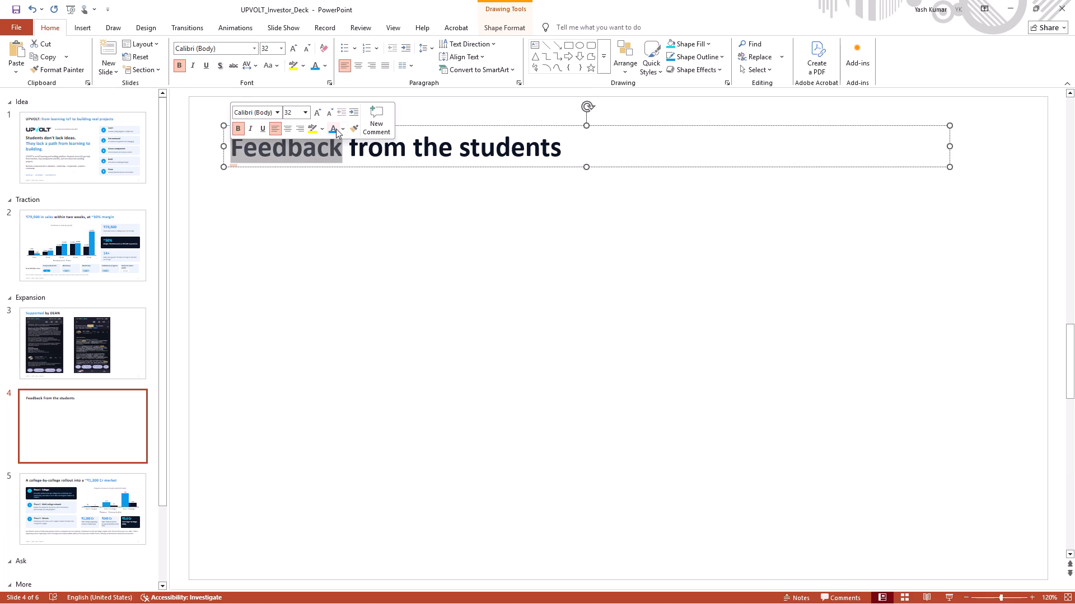
click(348, 216)
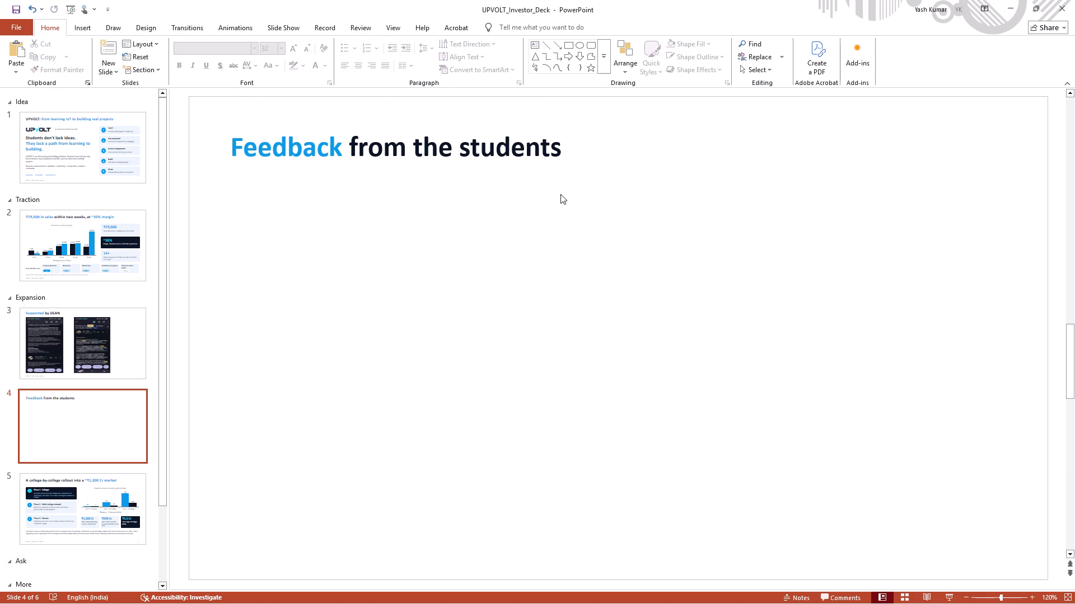
click(595, 154)
click(588, 218)
Insert the picture "WhatsApp Image 2026-10-30 at 9.52.57 AM" from the Downloads folder onto slide 4.
click(86, 31)
drag(69, 73, 80, 72)
click(80, 72)
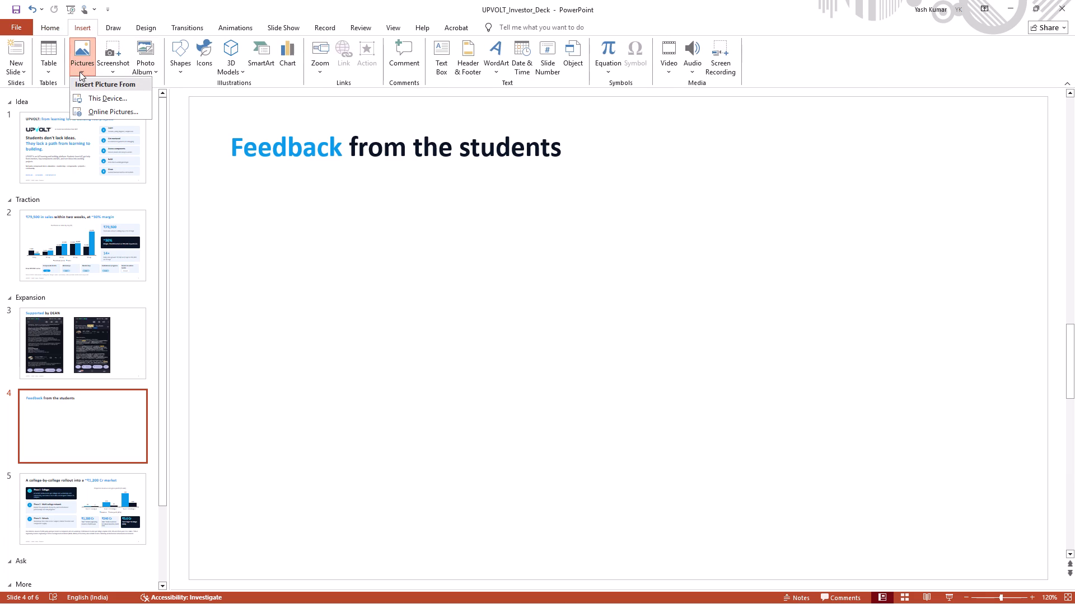
click(104, 97)
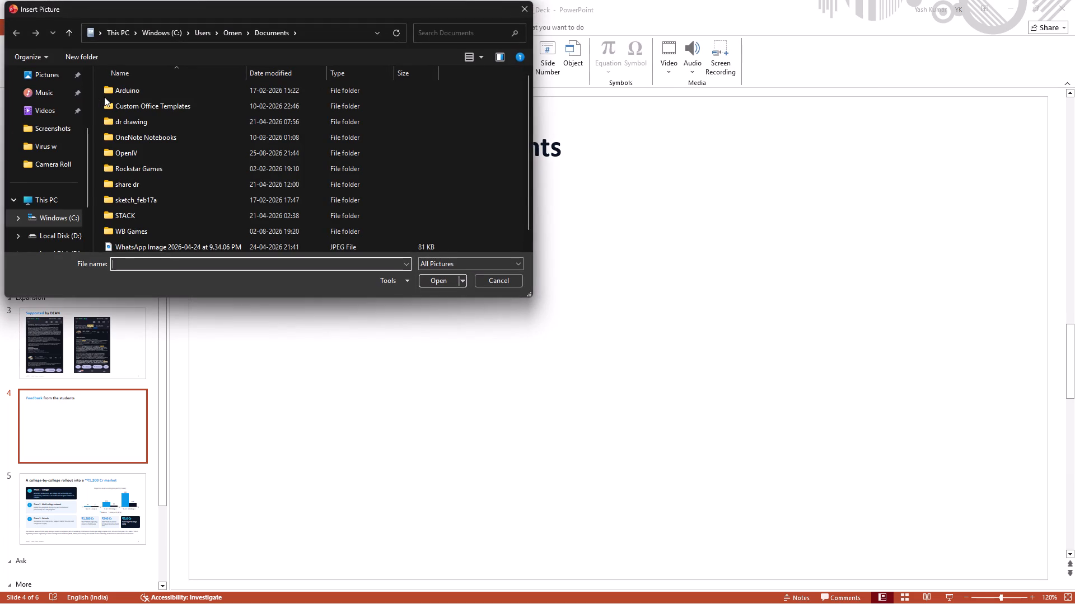
click(7, 136)
scroll(45, 131, up, 1)
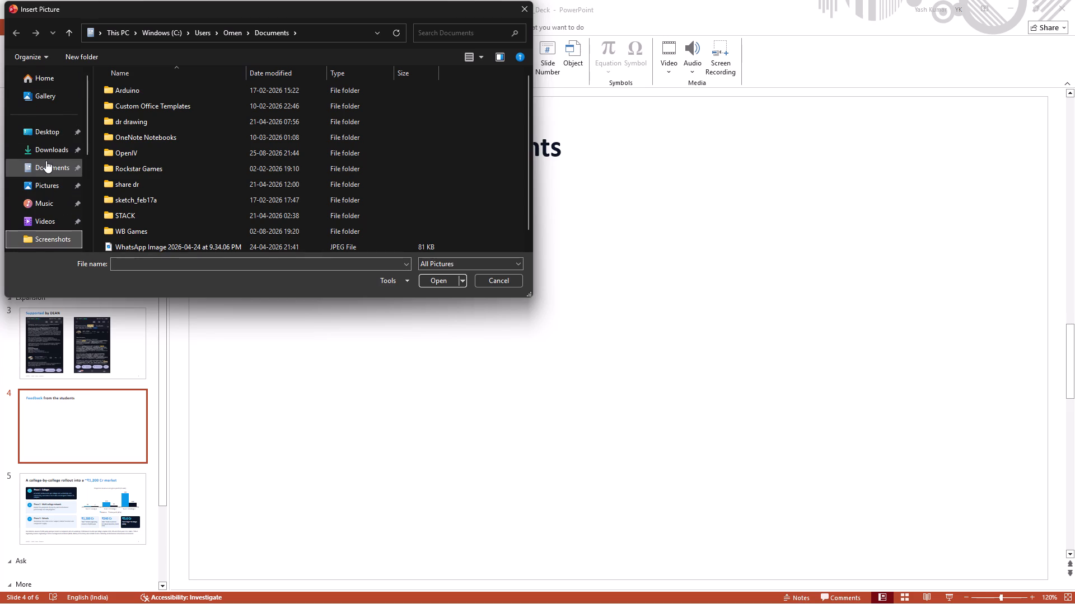
click(55, 152)
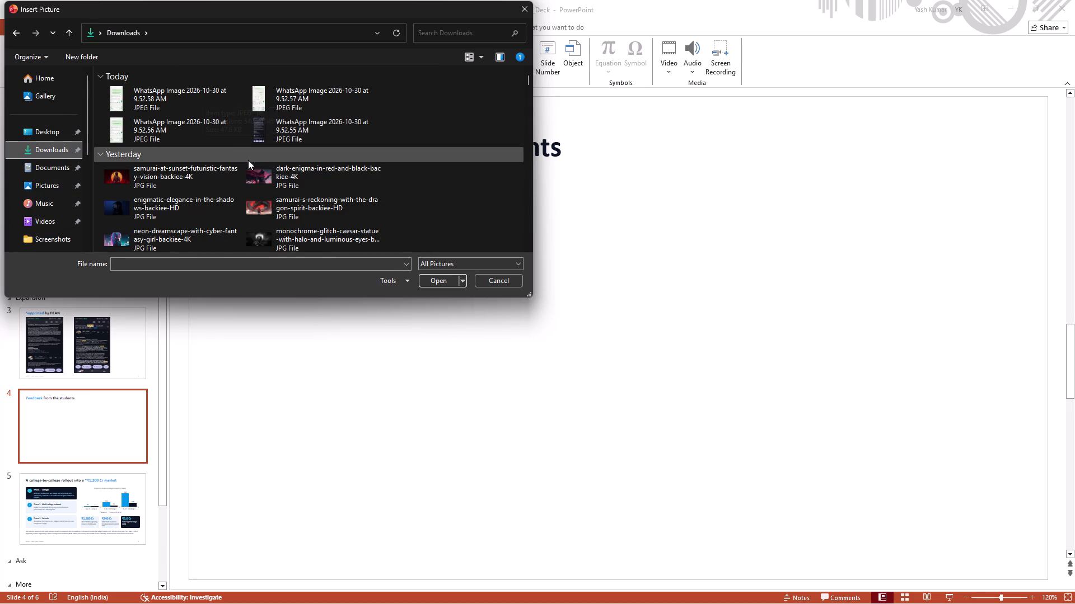
click(302, 97)
click(435, 276)
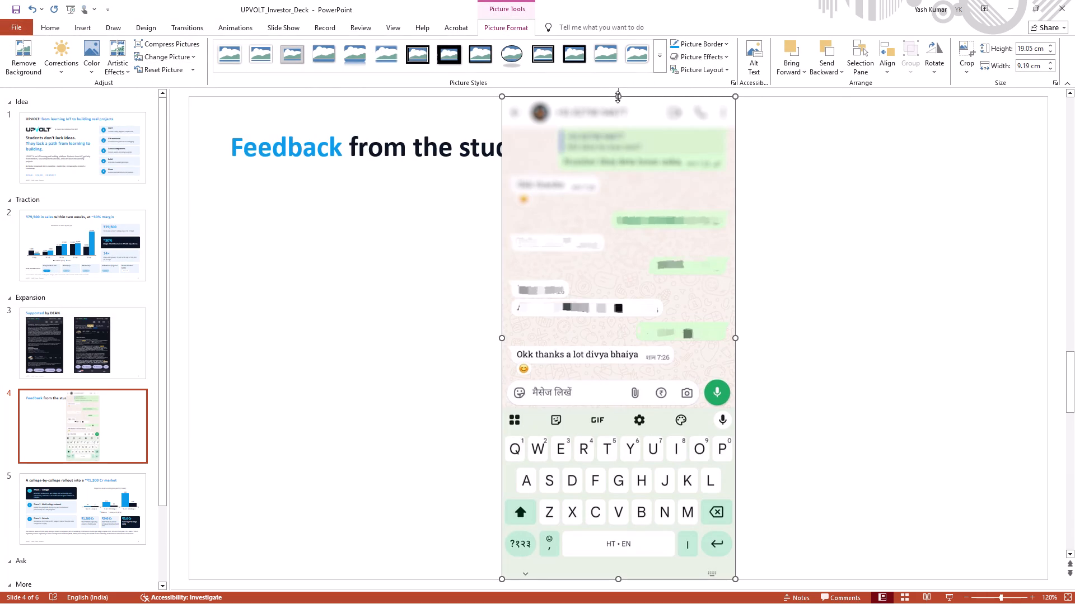
Shorten the chat screenshot to about 16.11 cm high, keeping its width, and place it below the heading in the slide's left half.
drag(619, 97, 631, 171)
drag(576, 258, 344, 251)
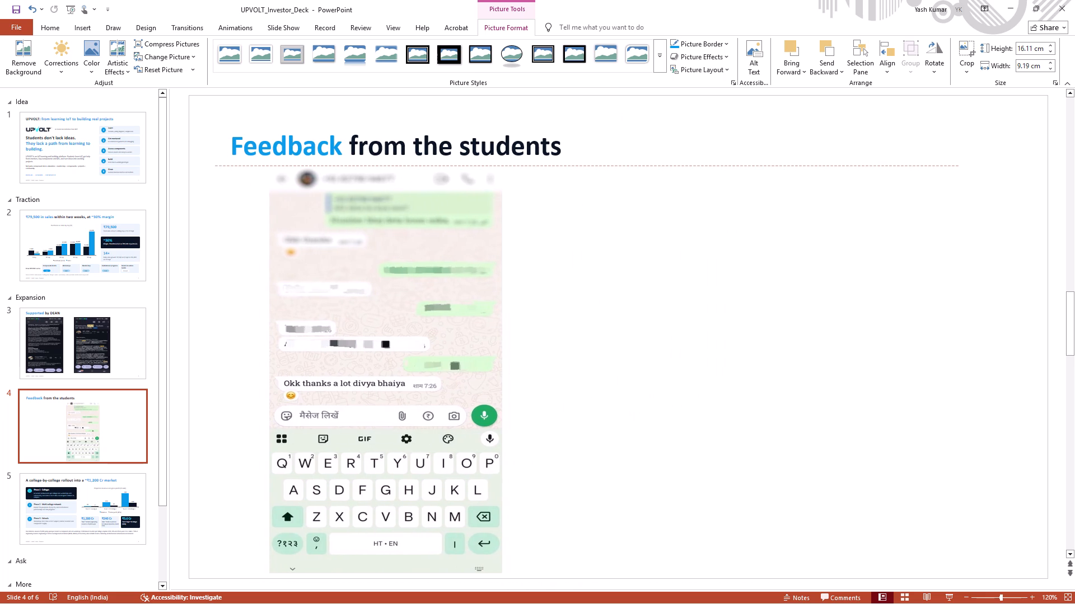
drag(344, 251, 361, 250)
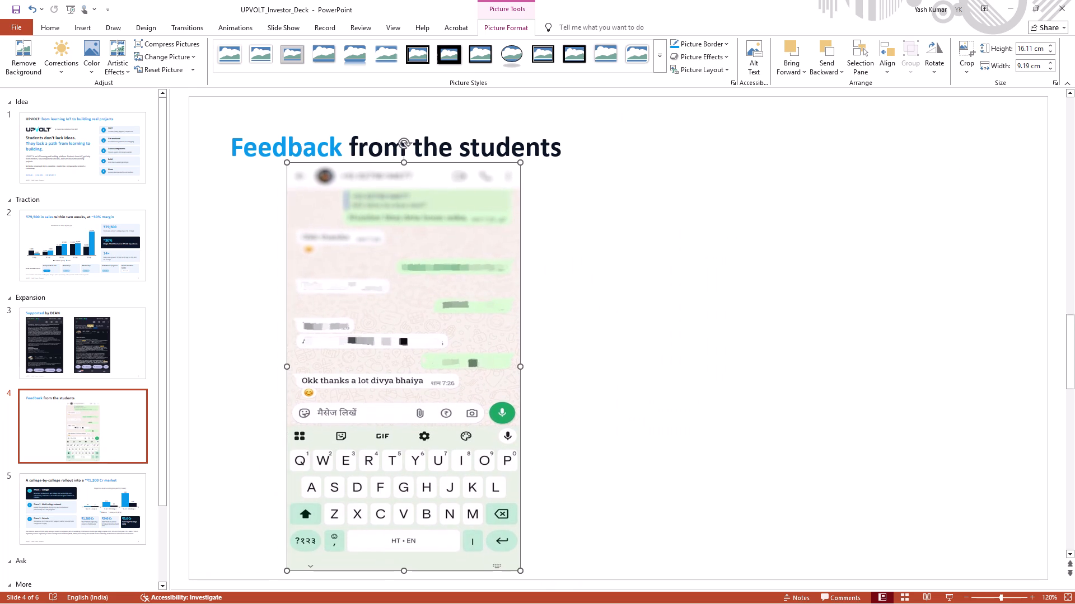
click(663, 449)
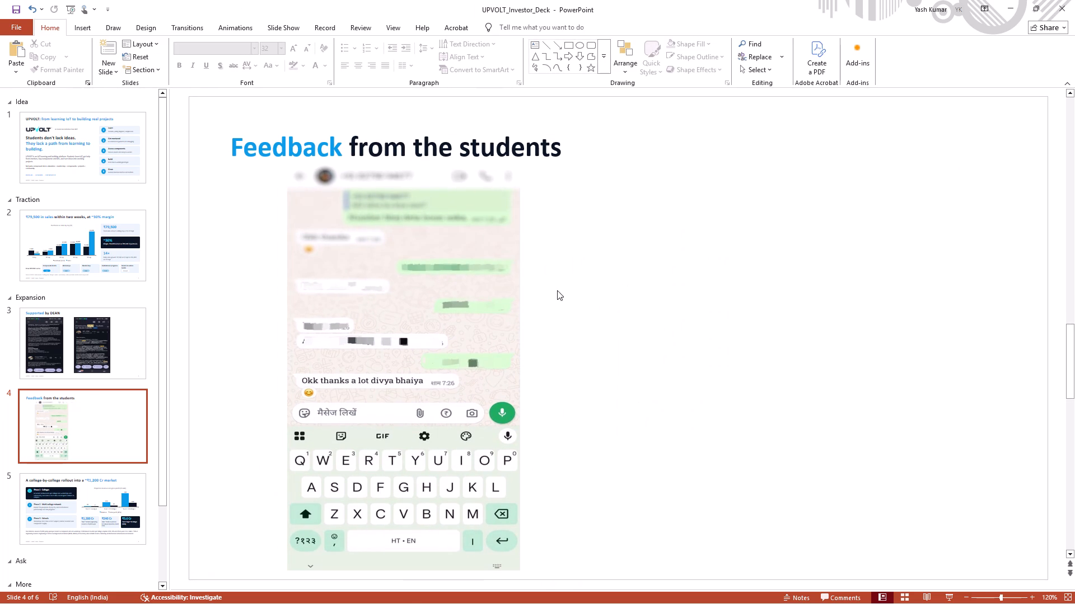
Insert "WhatsApp Image 2026-10-30 at 9.52.57 AM" from Downloads onto slide 4 a second time.
click(90, 30)
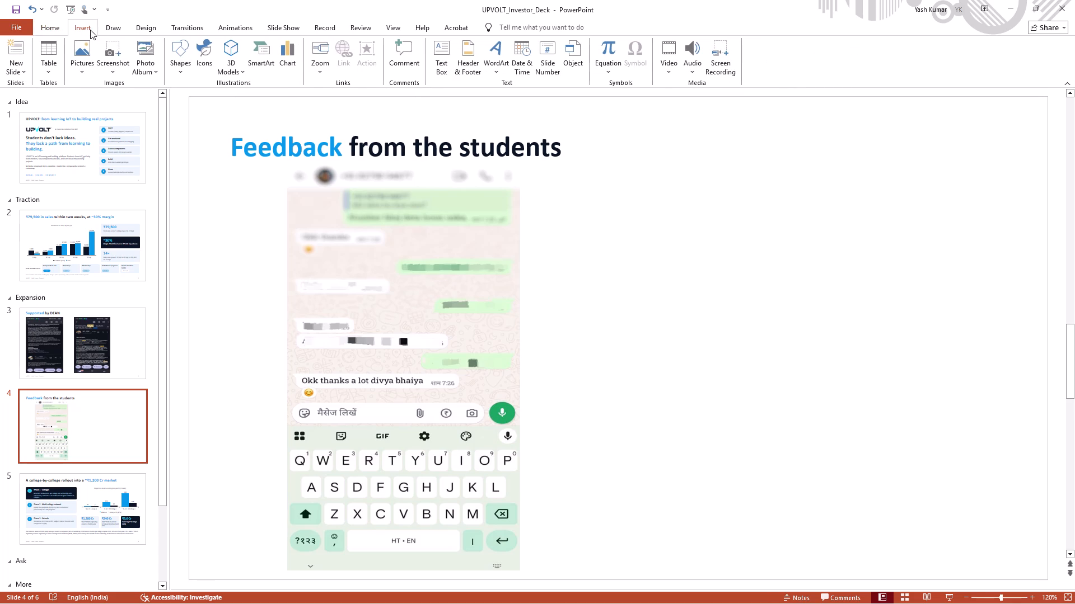
click(92, 69)
click(110, 101)
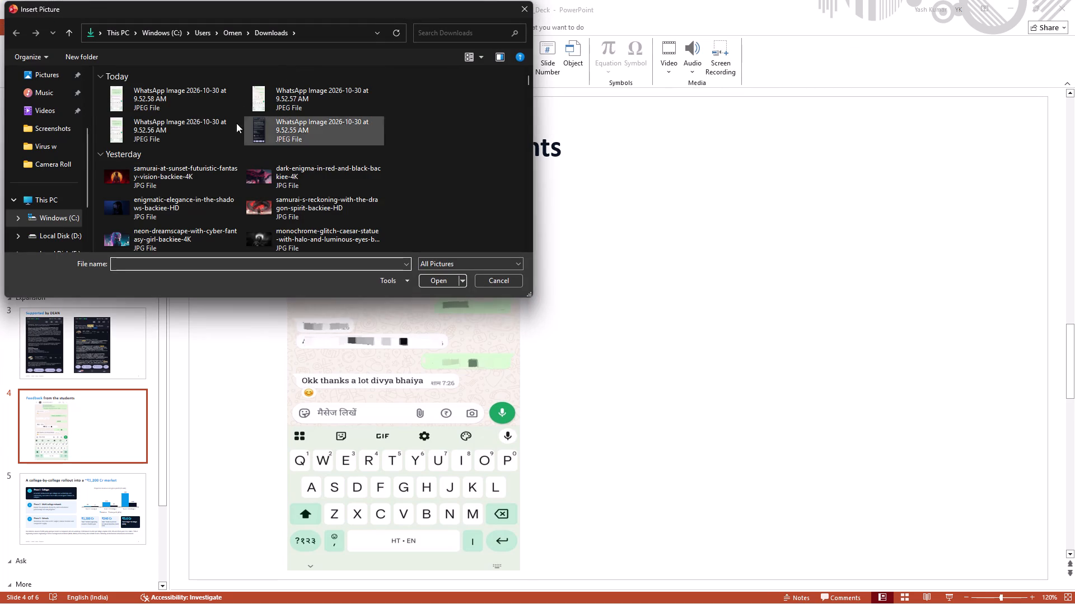
click(293, 105)
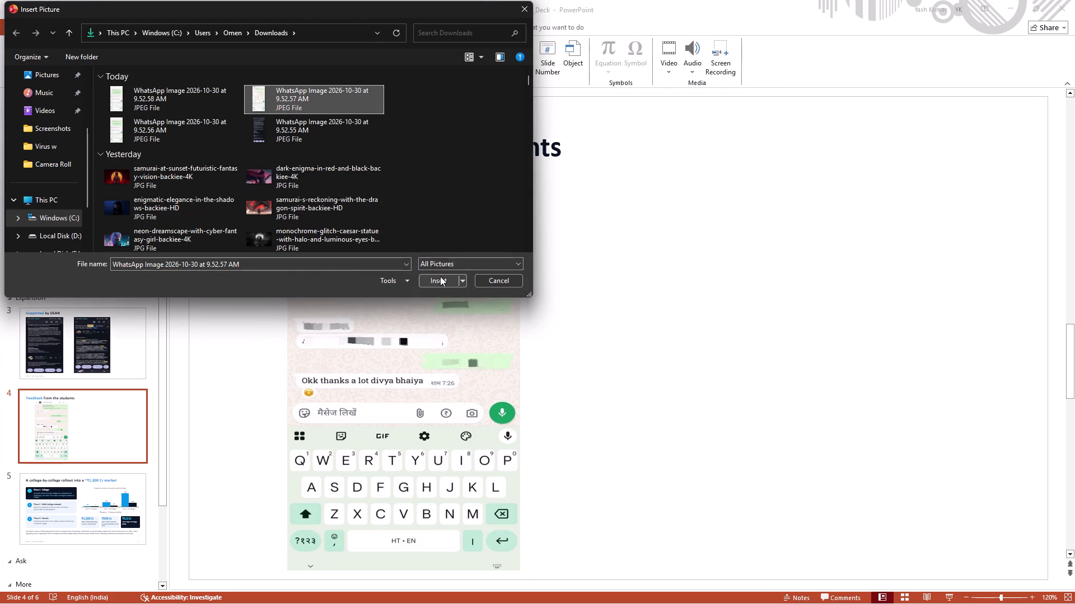
click(440, 276)
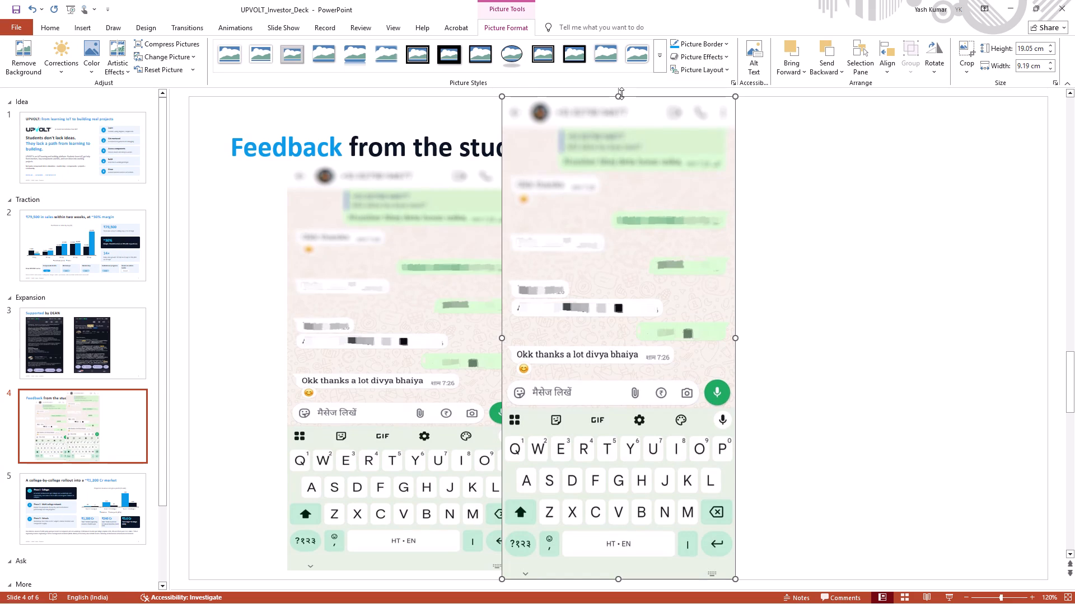
Shorten the second chat screenshot to match the first one's height and place it in the slide's right half, level with the first.
drag(621, 93, 657, 164)
drag(666, 213, 762, 213)
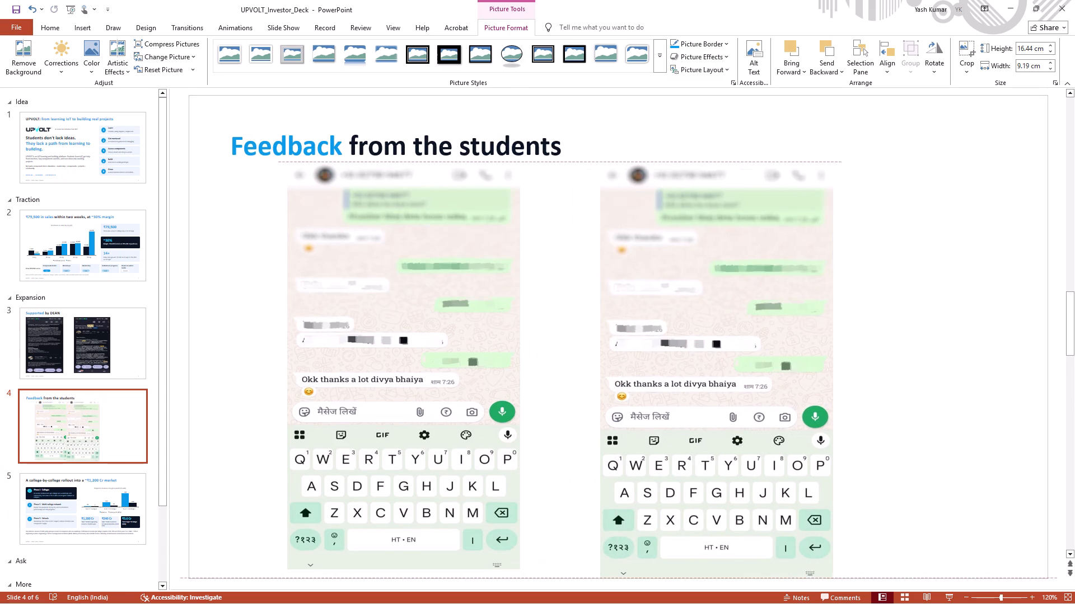
drag(762, 213, 779, 207)
click(779, 207)
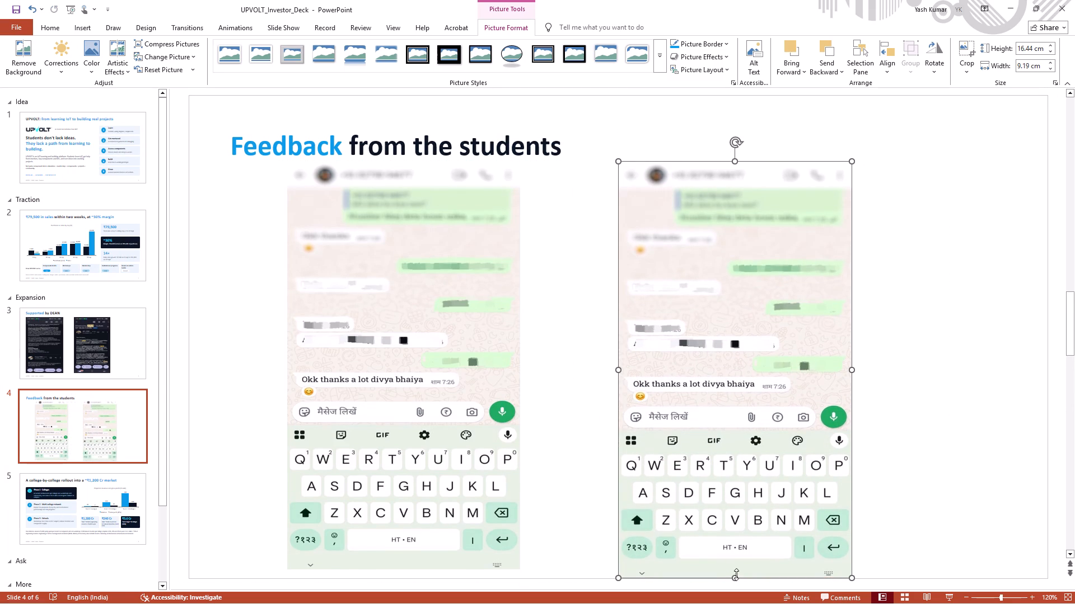
drag(733, 579, 734, 573)
click(893, 438)
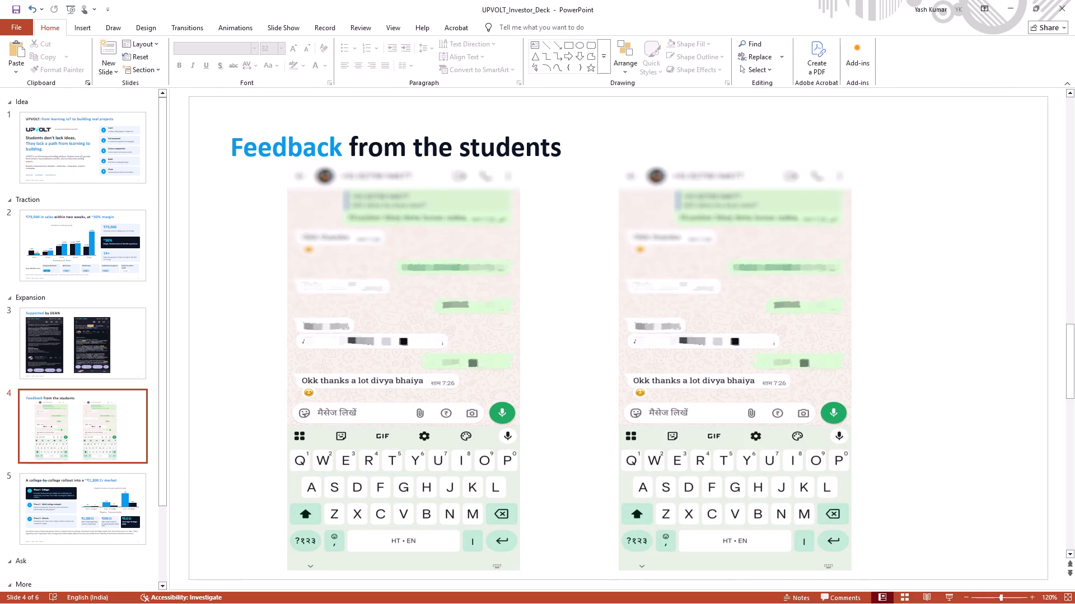
Move the "Feedback from the students" heading up on slide 4 so it sits clear of the chat screenshots.
click(455, 148)
click(455, 148)
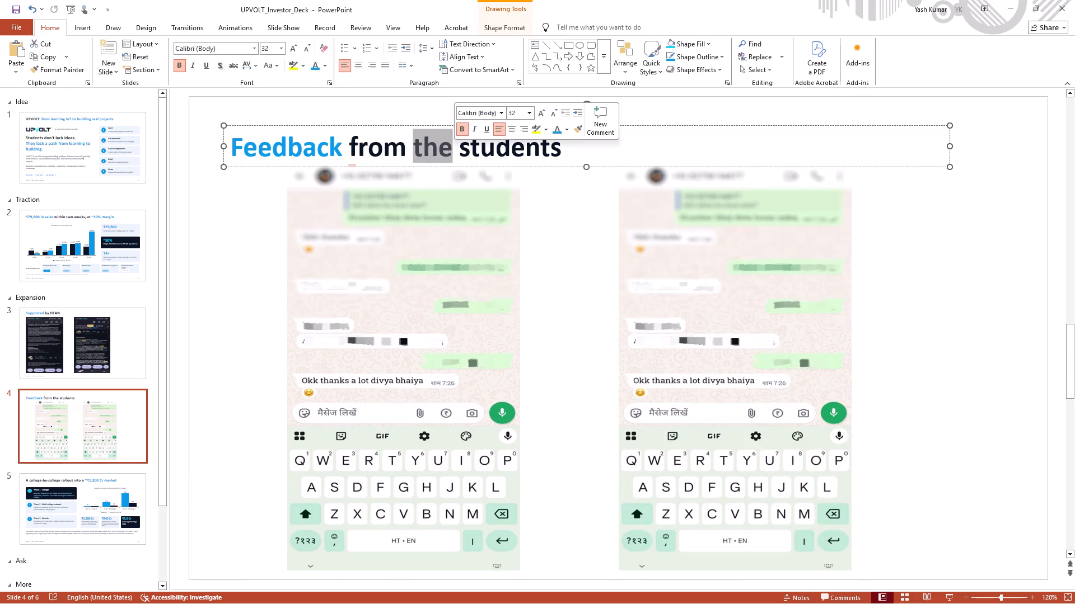
click(610, 145)
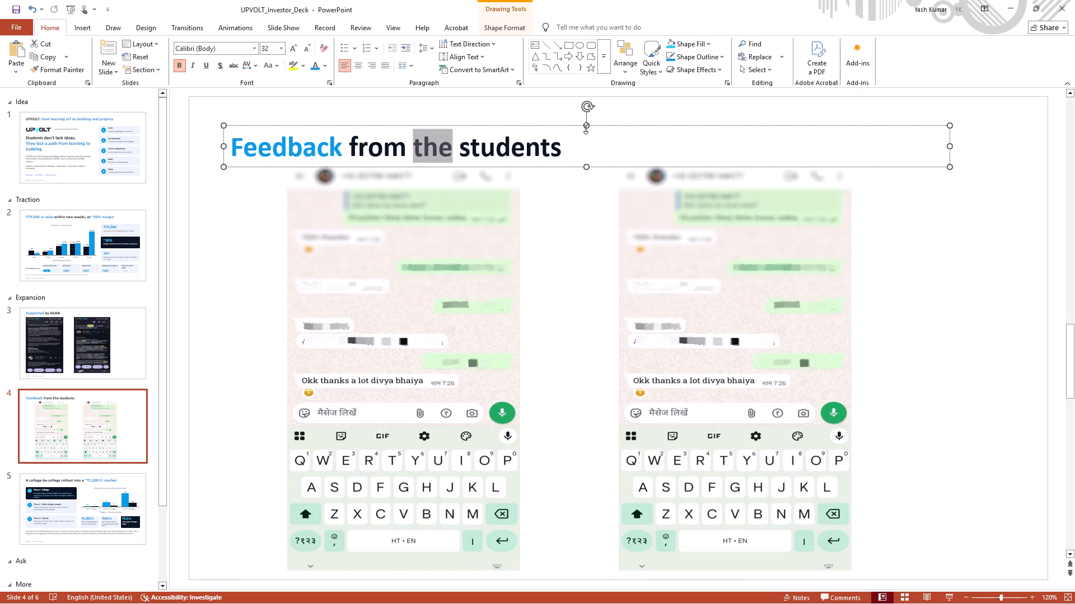
drag(601, 124, 602, 110)
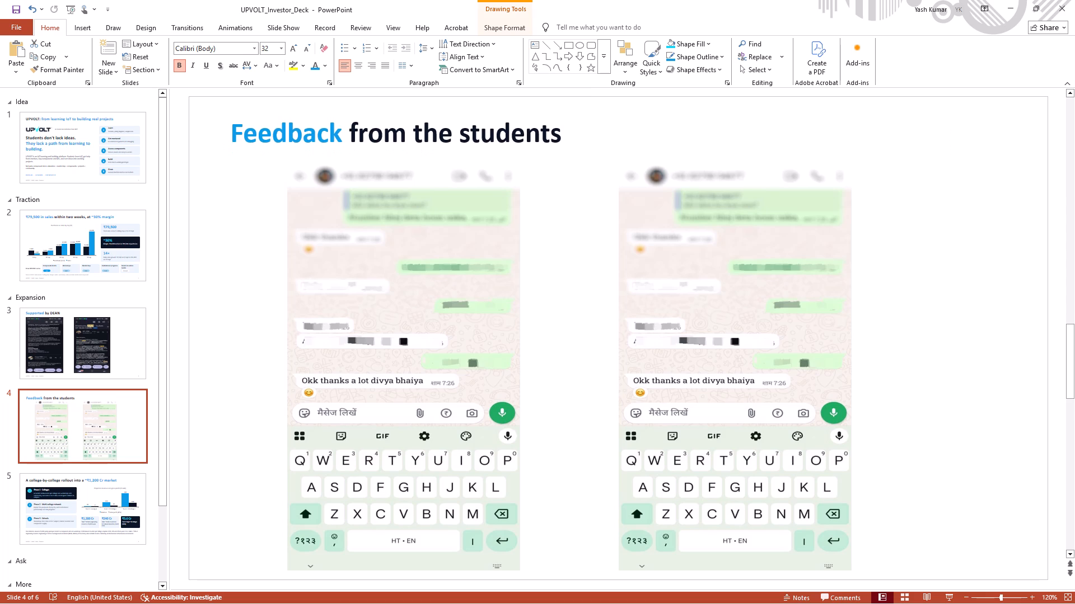
drag(602, 110, 602, 105)
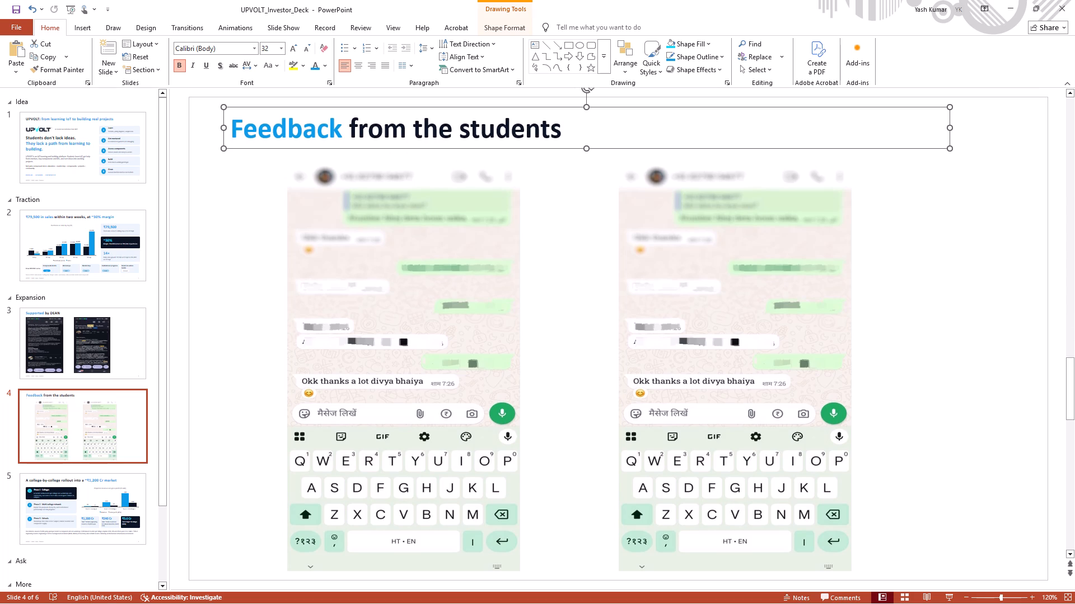
Shift the first chat screenshot on slide 4 slightly left, widen it and shorten it from the bottom edge.
click(422, 239)
drag(422, 239, 407, 238)
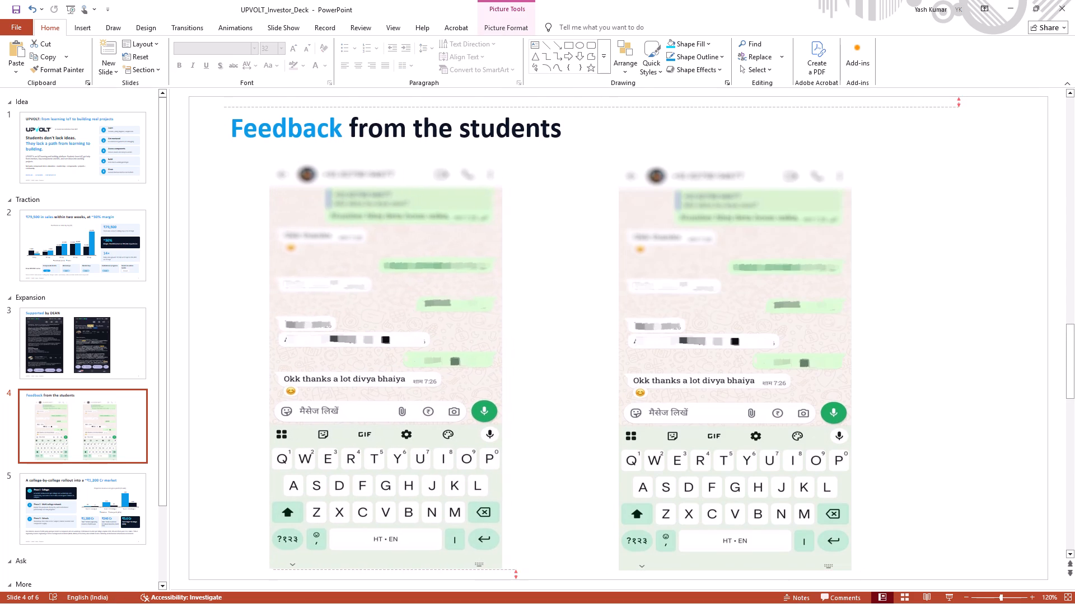
drag(407, 238, 406, 240)
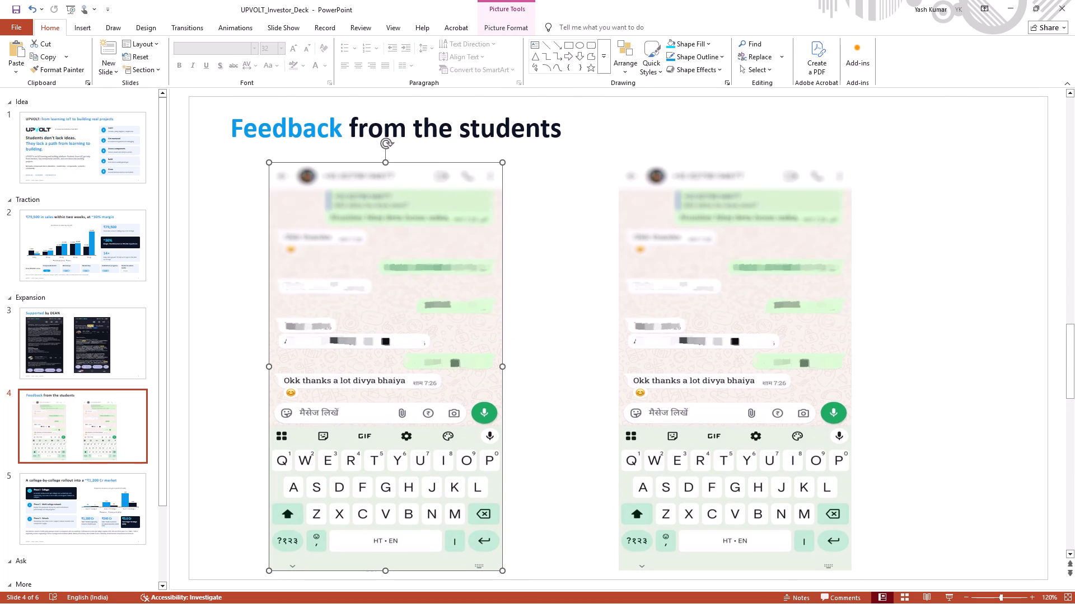
drag(503, 368, 525, 366)
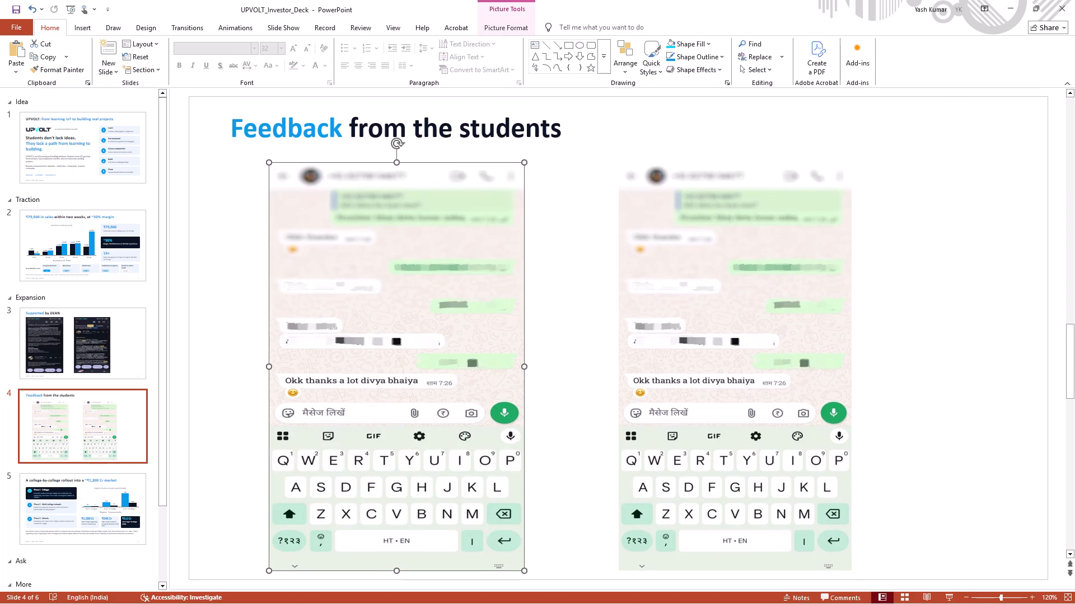
drag(396, 570, 400, 552)
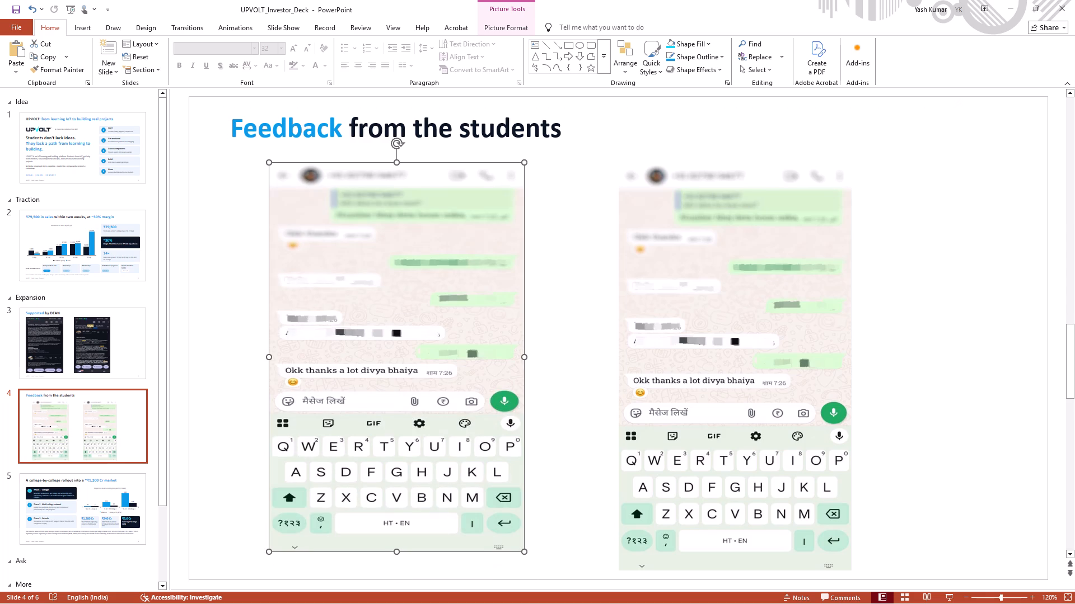
Shorten the second chat screenshot on slide 4 to the first one's height and widen it slightly.
click(719, 388)
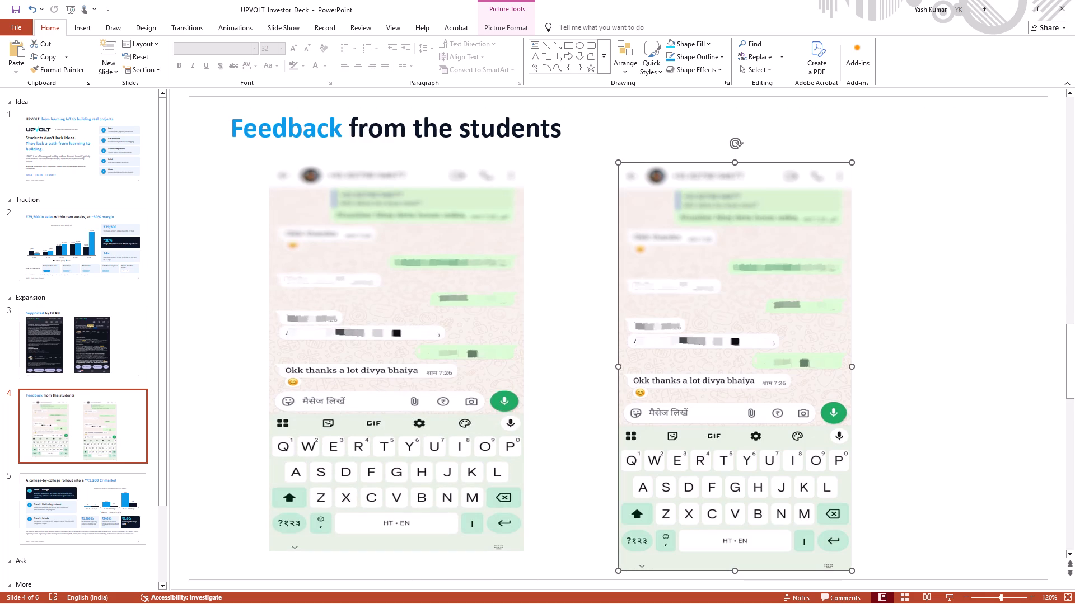
drag(736, 571, 736, 554)
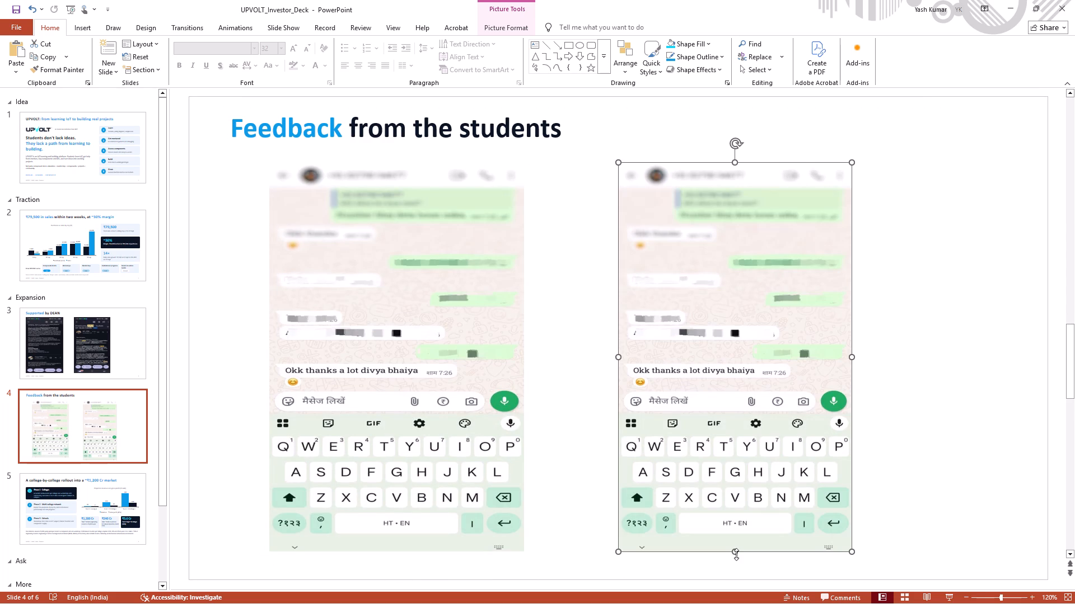
drag(852, 357, 864, 355)
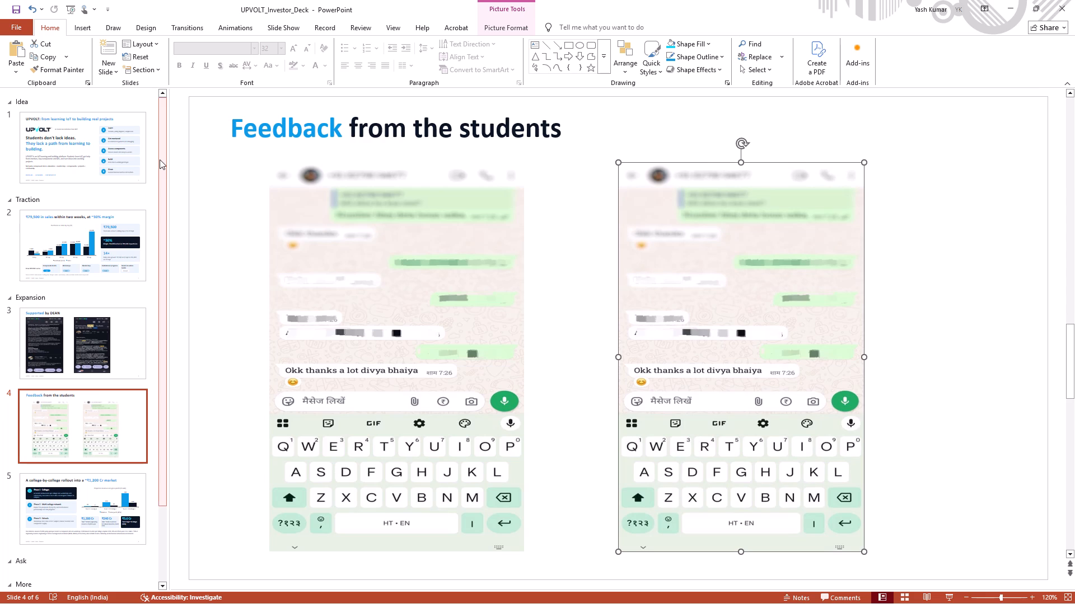
Save the presentation.
click(16, 27)
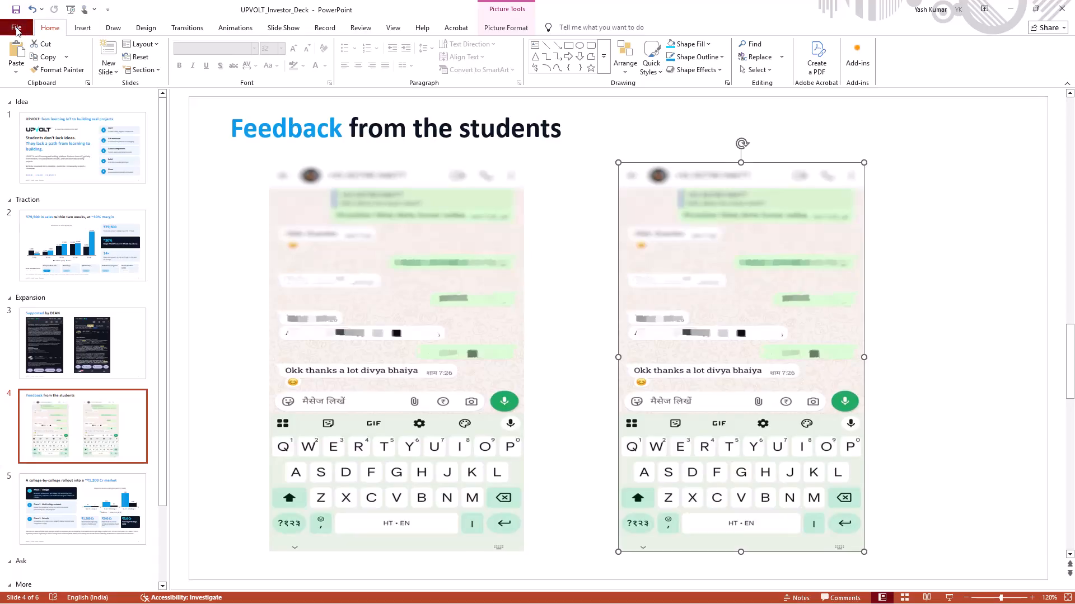
click(53, 154)
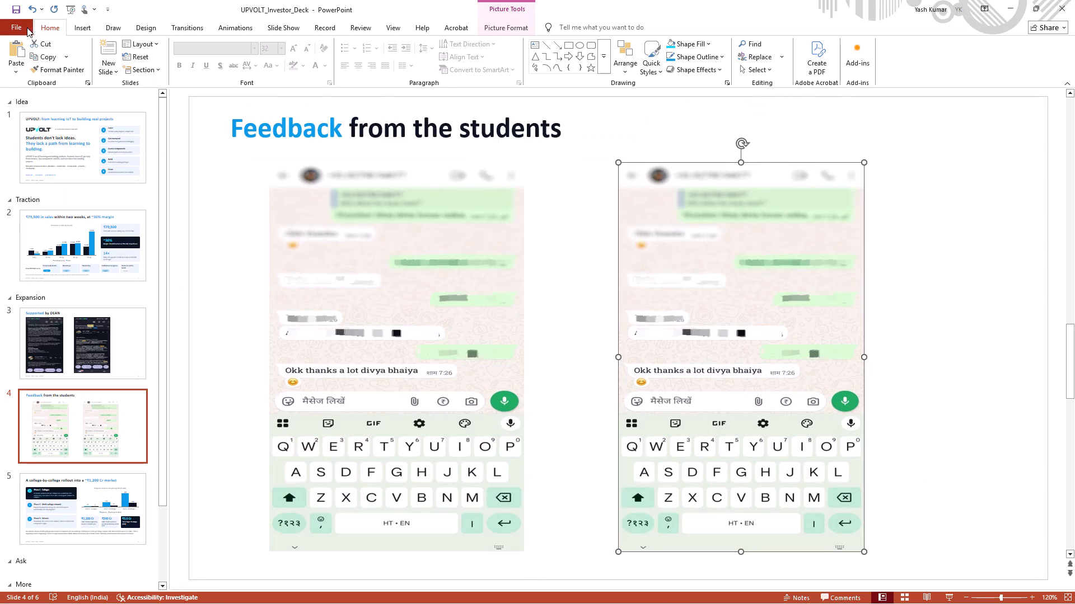
Save a copy of the presentation as UPVOLT_Investor_Deck in the Documents folder.
click(27, 27)
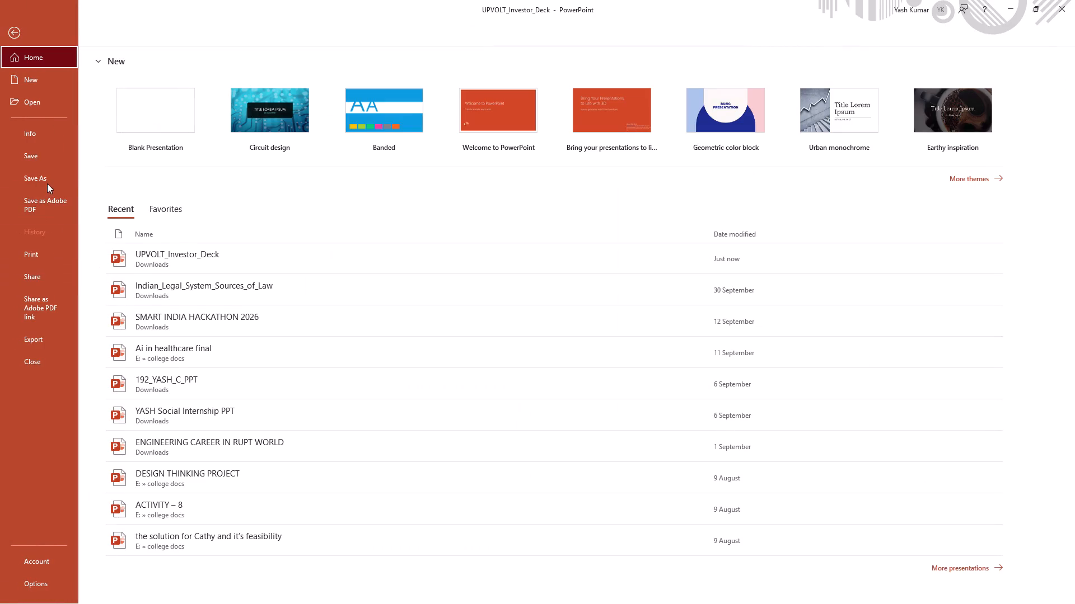
click(47, 183)
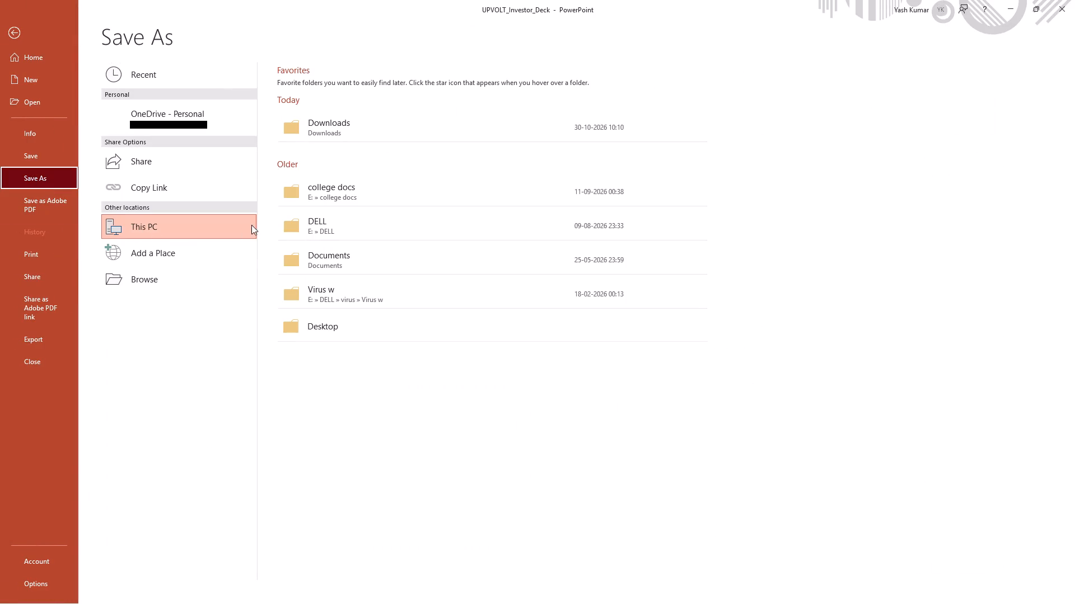
click(364, 257)
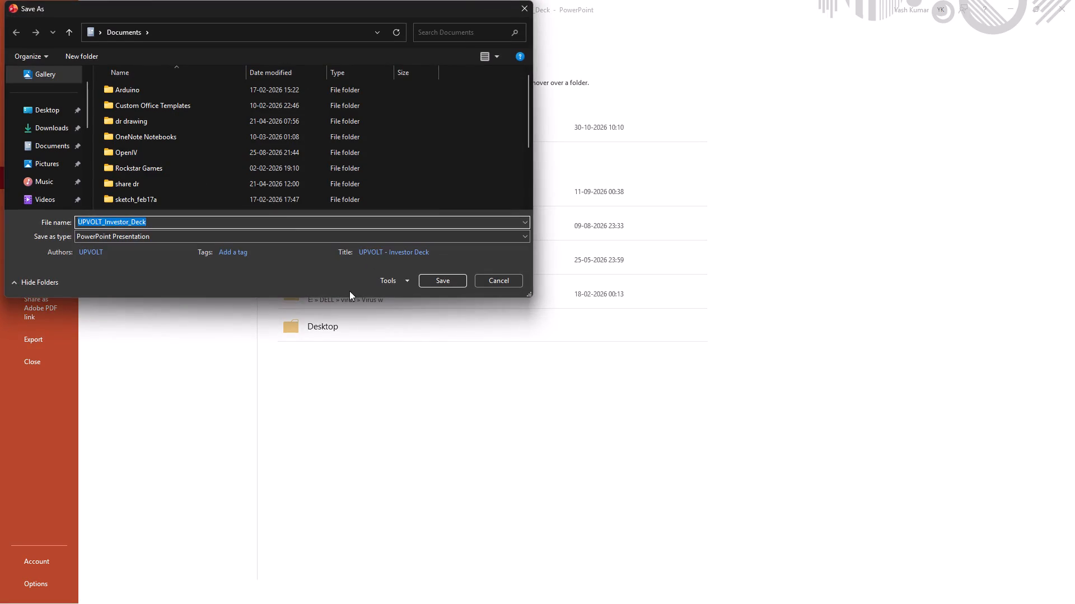
click(451, 280)
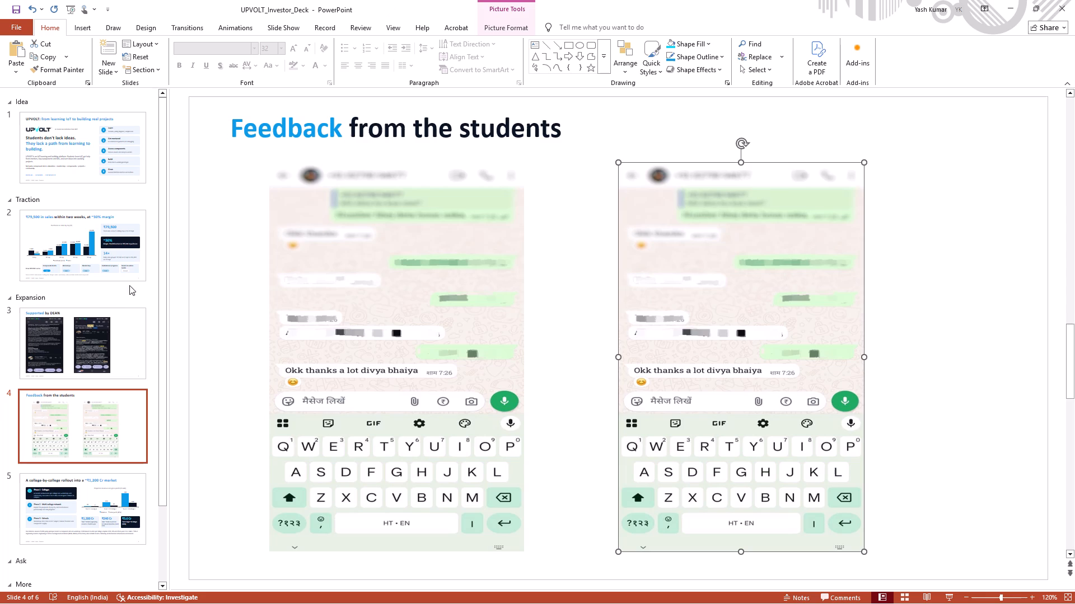
Change the heading on slide 3 to "Supported by DEANS & Faculty members".
click(101, 345)
click(111, 446)
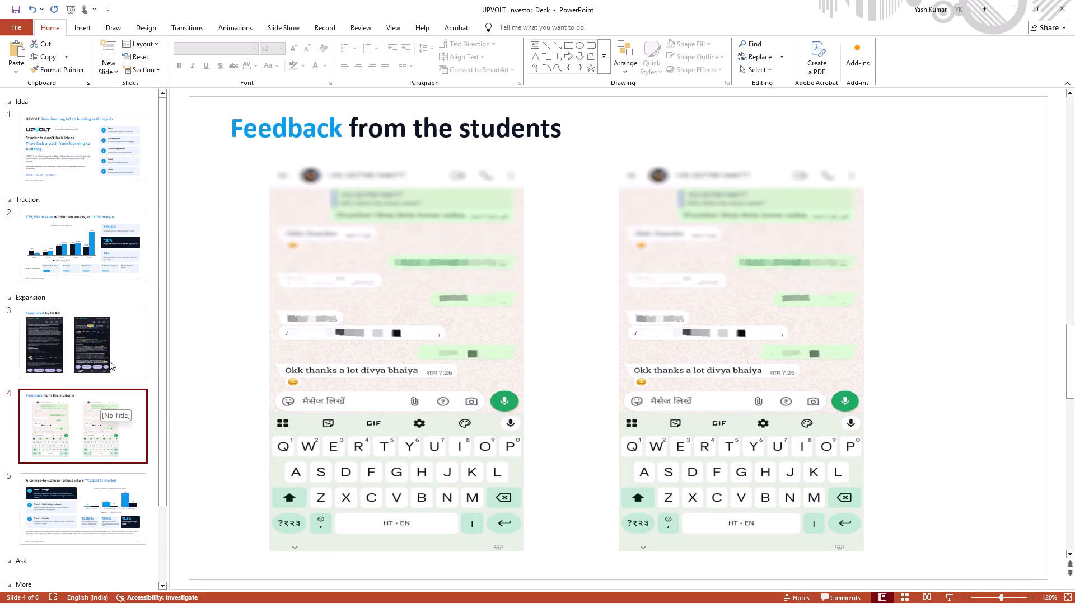
click(109, 361)
click(483, 132)
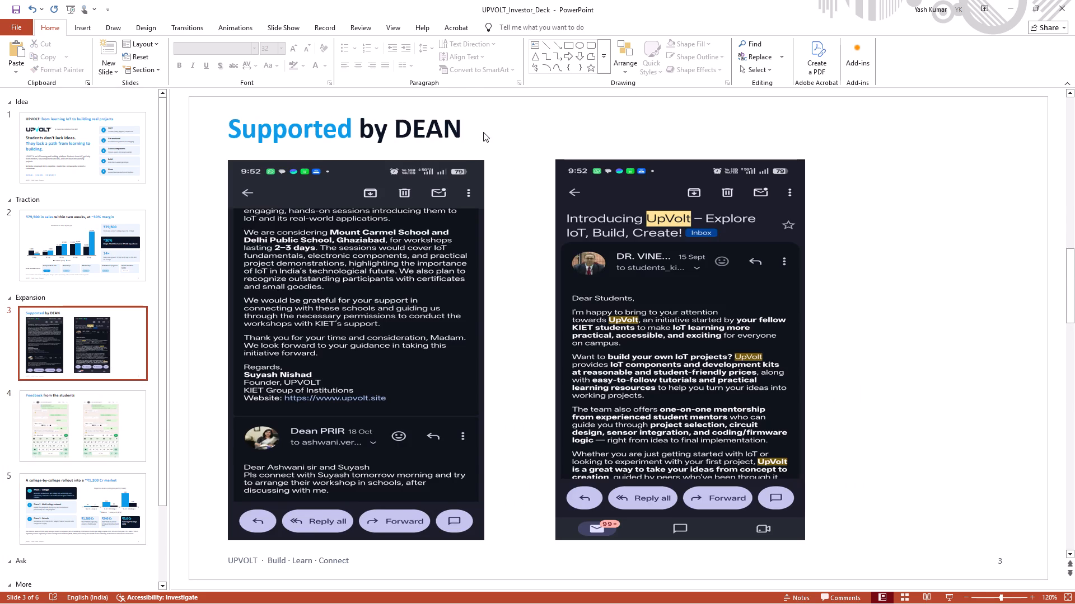
click(483, 132)
double_click(483, 132)
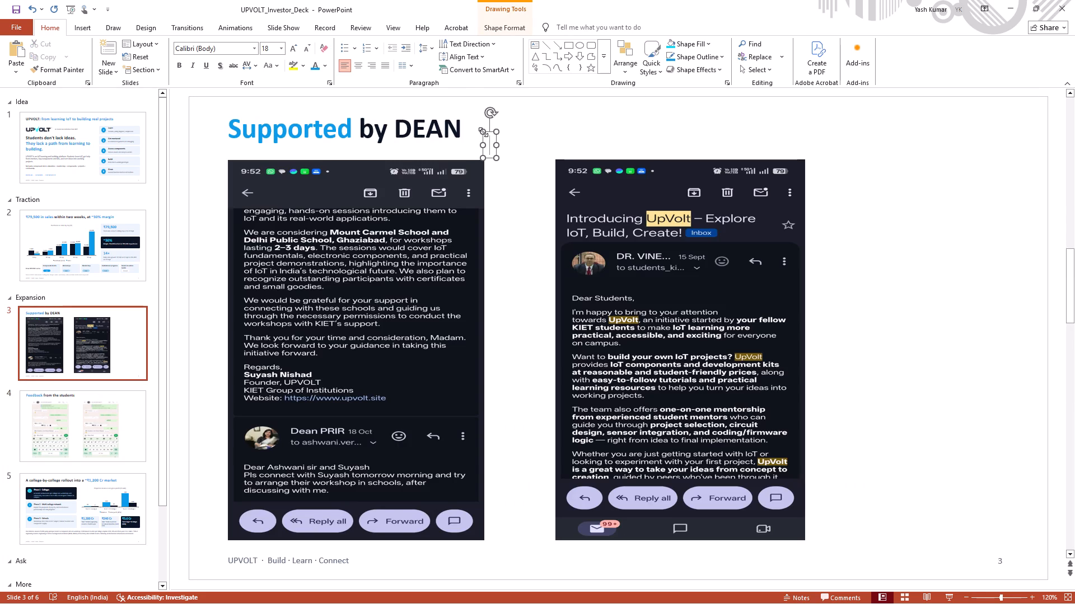
click(452, 144)
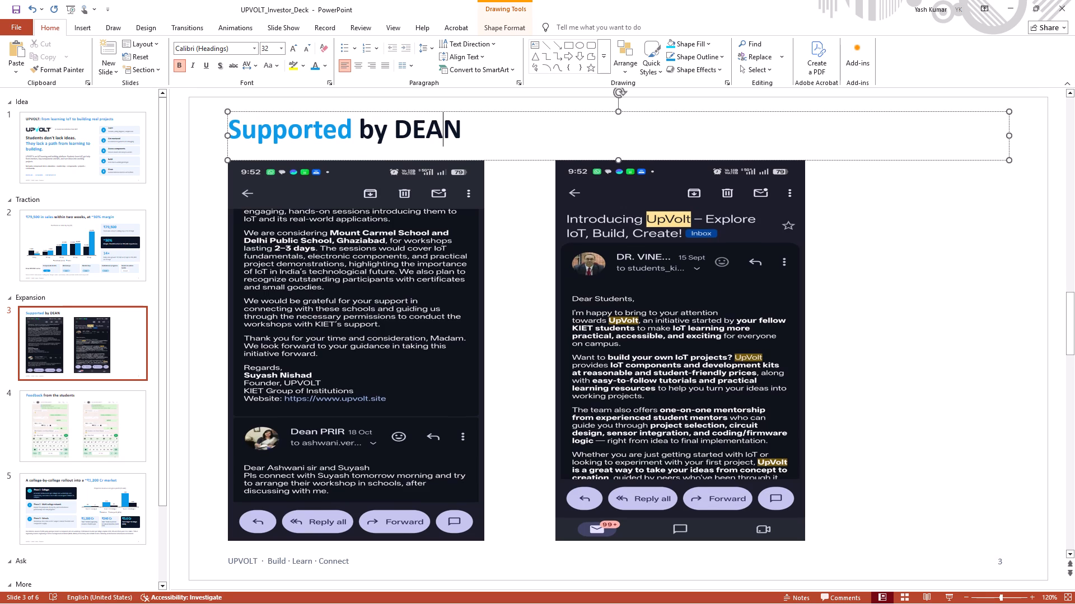
click(461, 138)
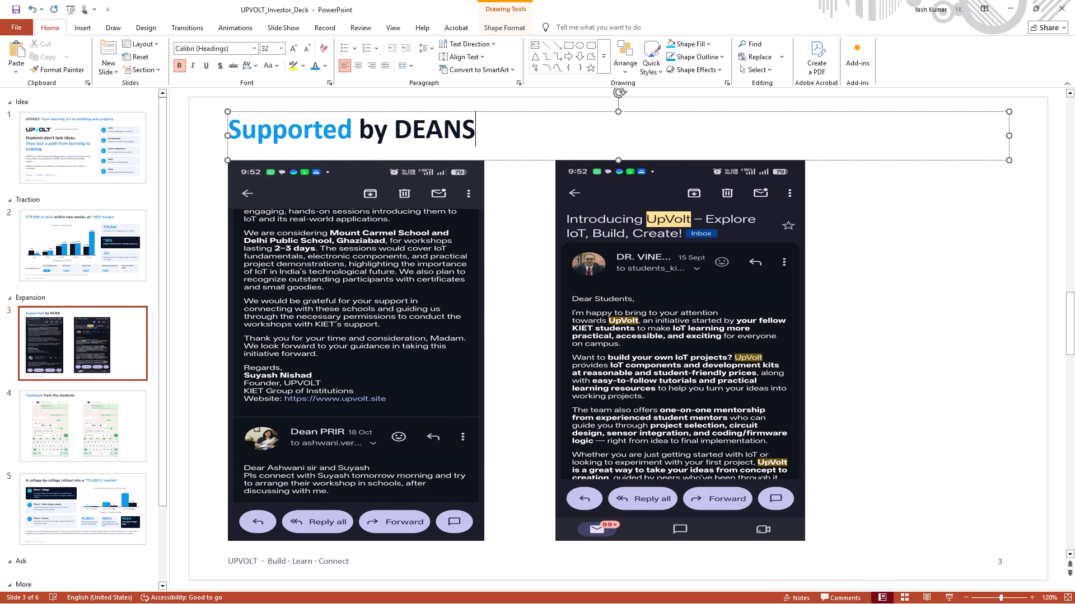
key(space)
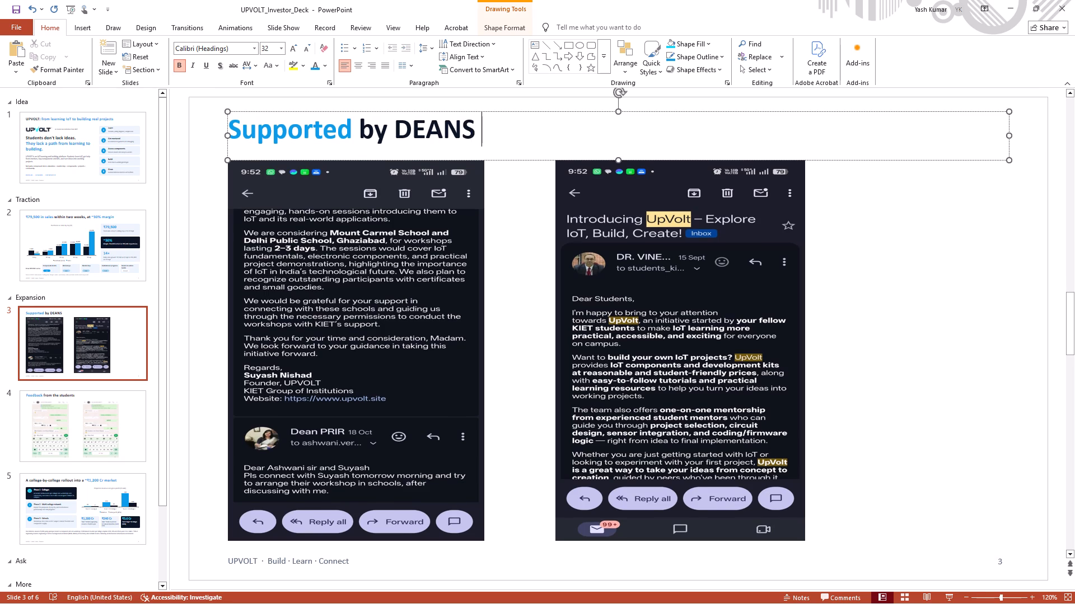
key(shift+parenleft)
key(BackSpace)
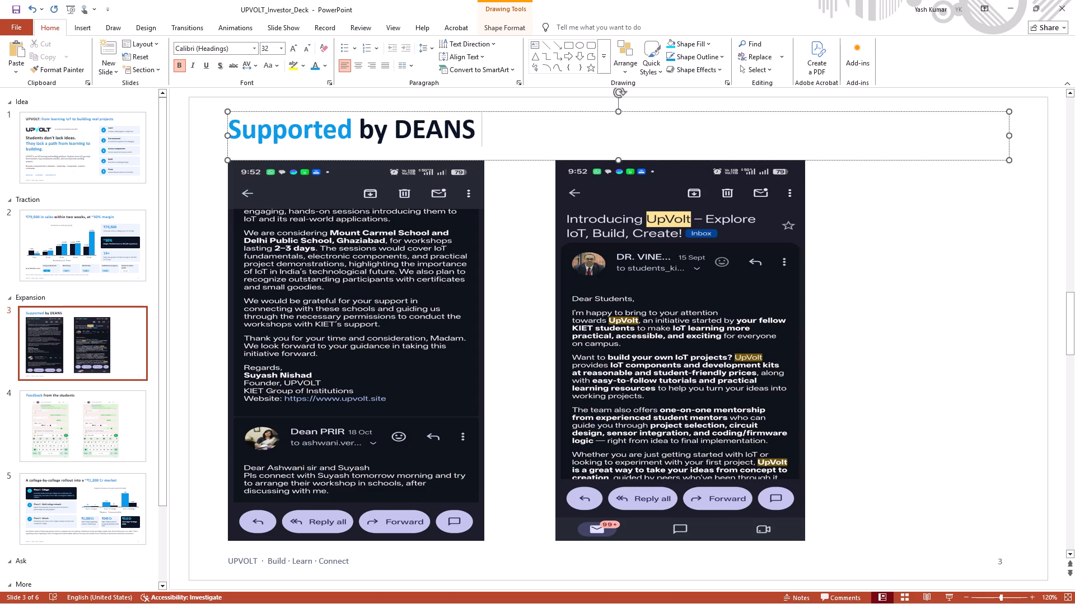
text(& faculty)
key(space)
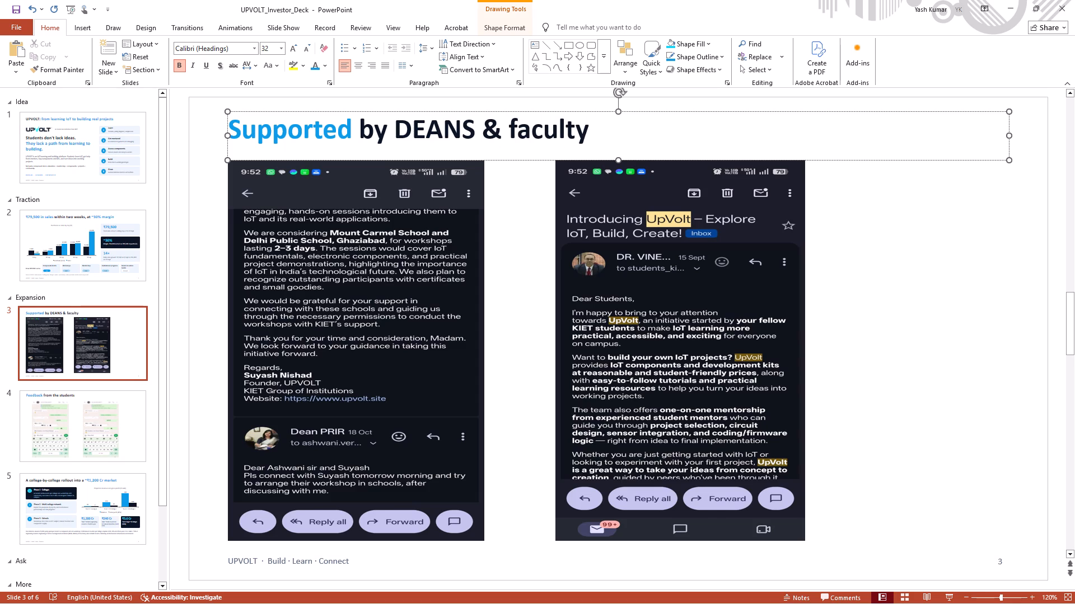
key(BackSpace)
key(BackSpace)
key(BackSpace)
key(BackSpace)
key(BackSpace)
key(BackSpace)
key(BackSpace)
key(BackSpace)
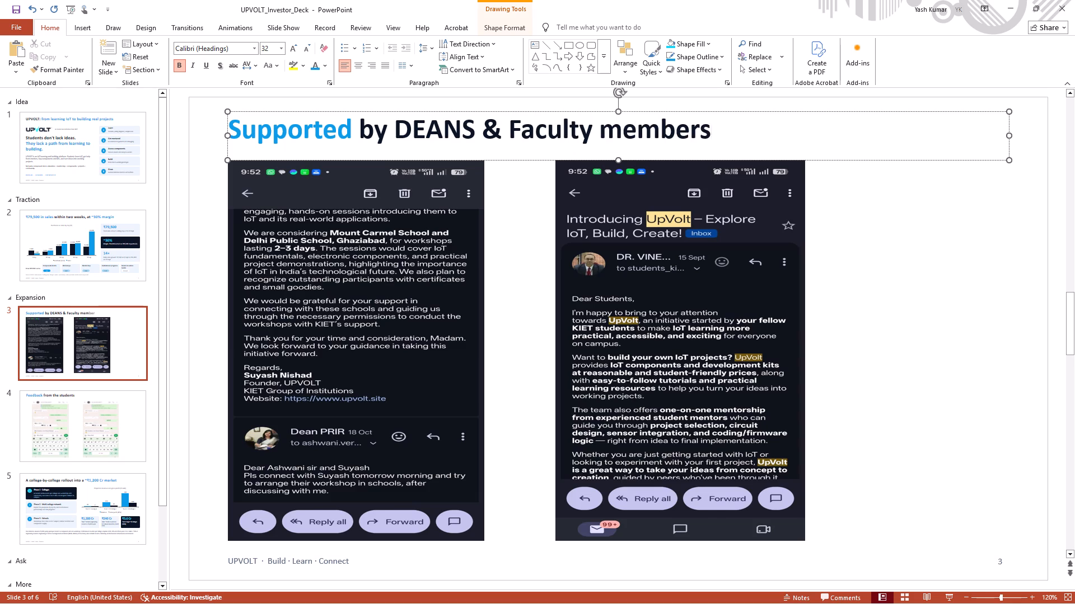
key(BackSpace)
click(858, 229)
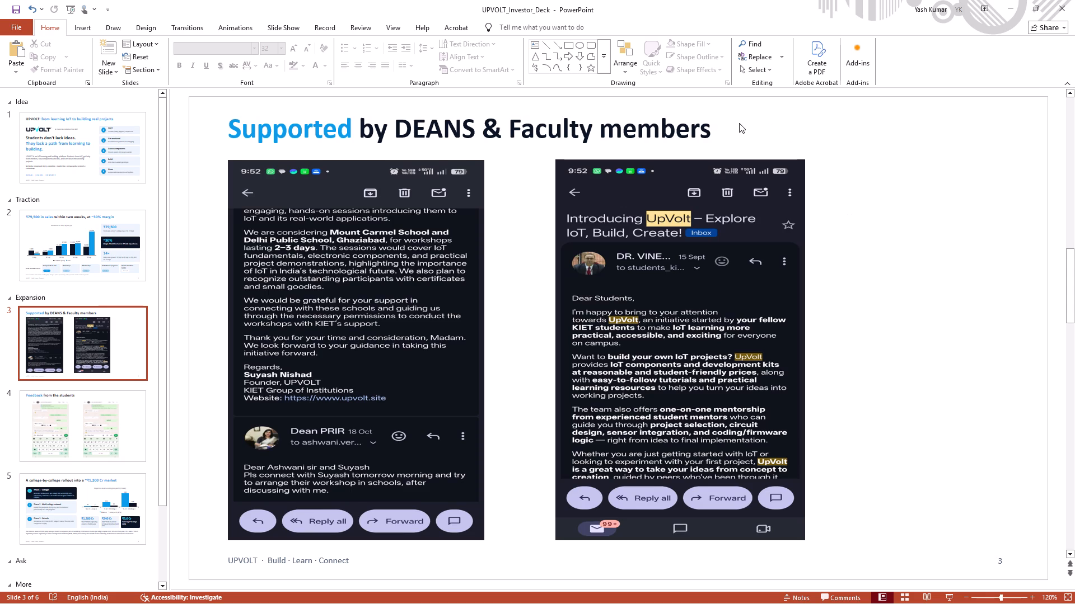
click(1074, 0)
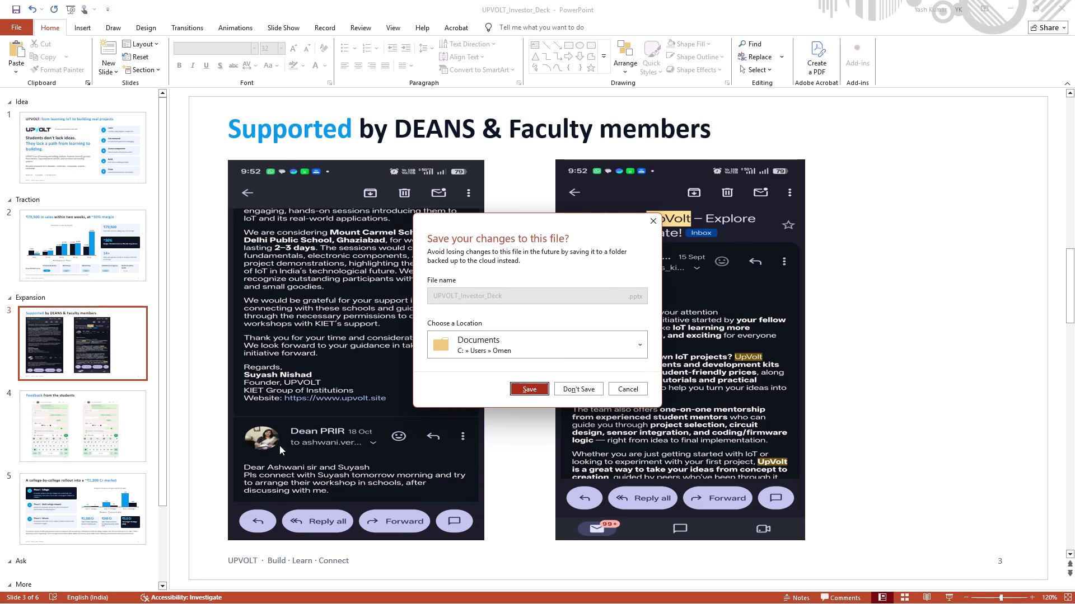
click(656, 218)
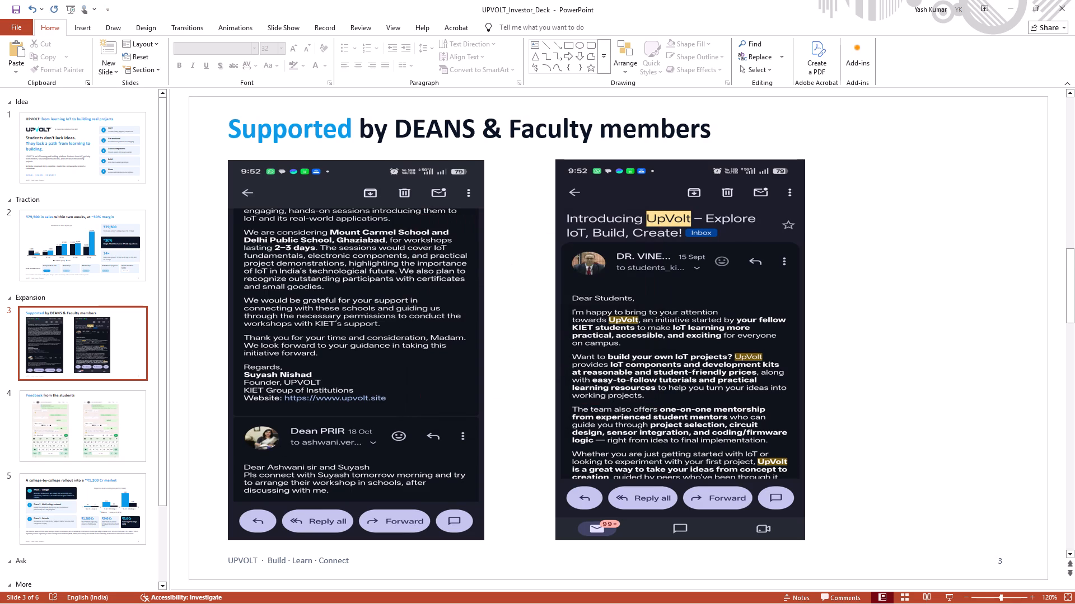
Cut the second chat screenshot, the duplicate of the first one, from the "Feedback from the students" slide.
click(106, 438)
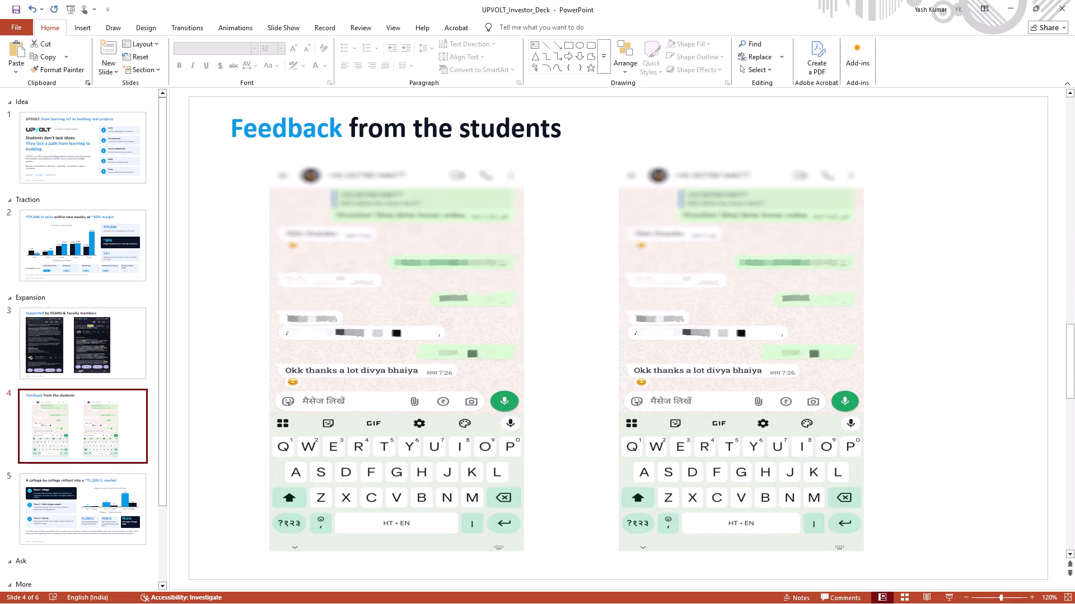
click(661, 333)
right_click(706, 302)
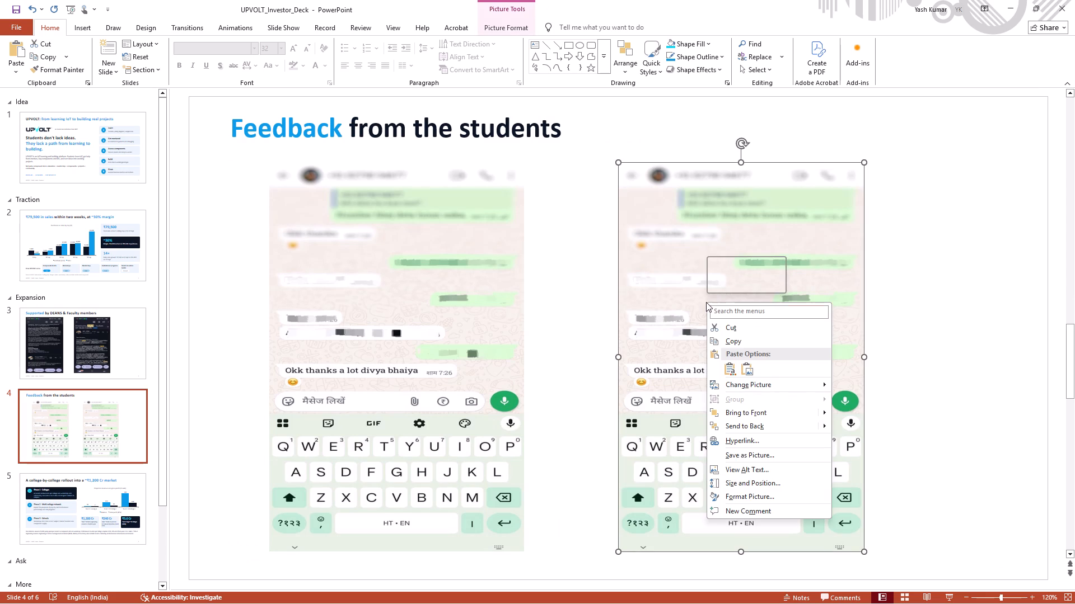
click(741, 331)
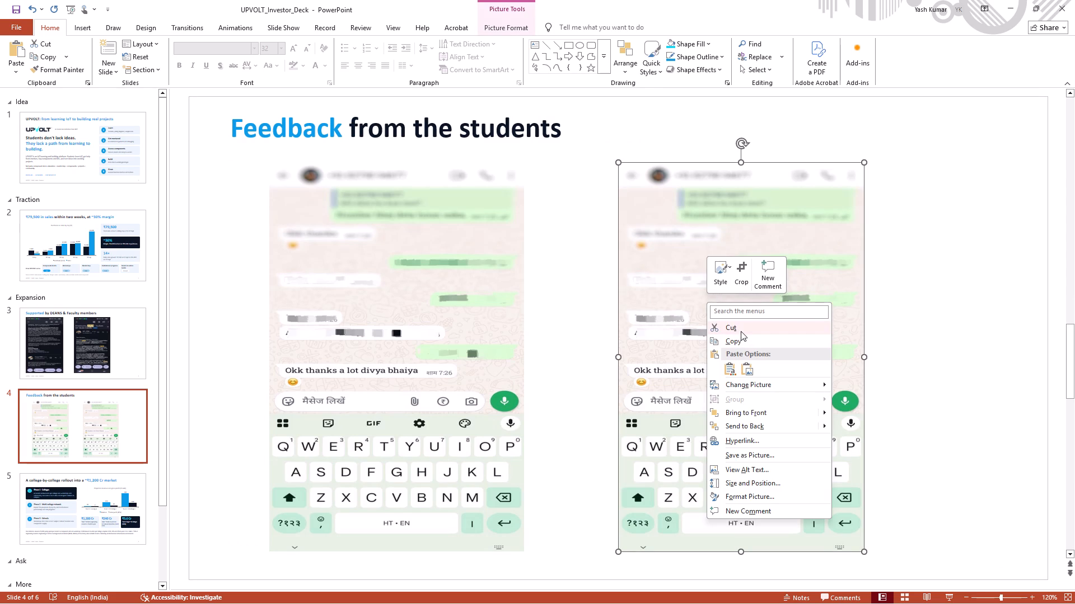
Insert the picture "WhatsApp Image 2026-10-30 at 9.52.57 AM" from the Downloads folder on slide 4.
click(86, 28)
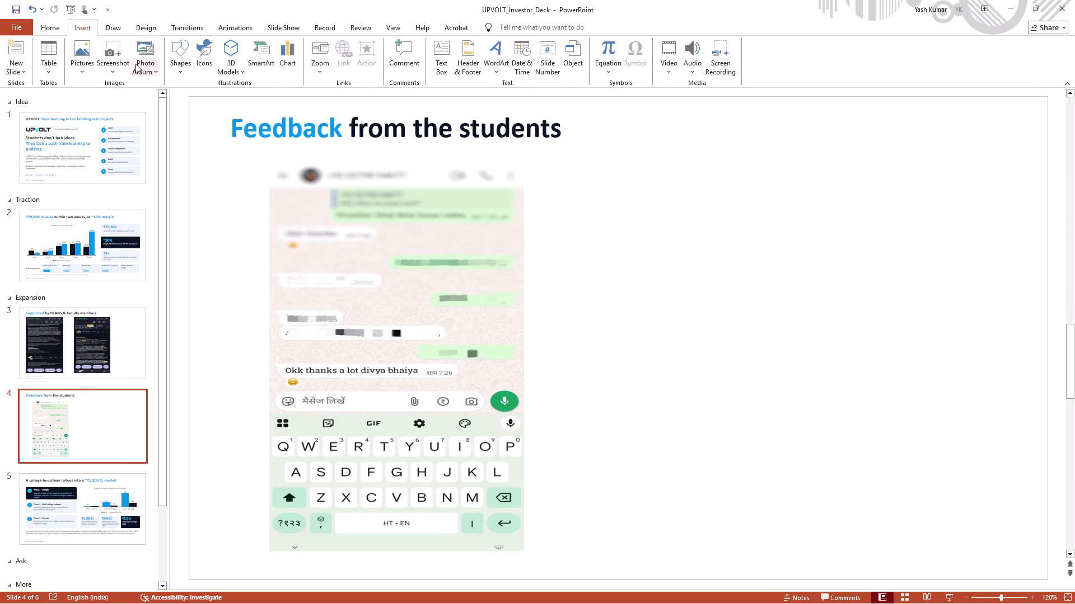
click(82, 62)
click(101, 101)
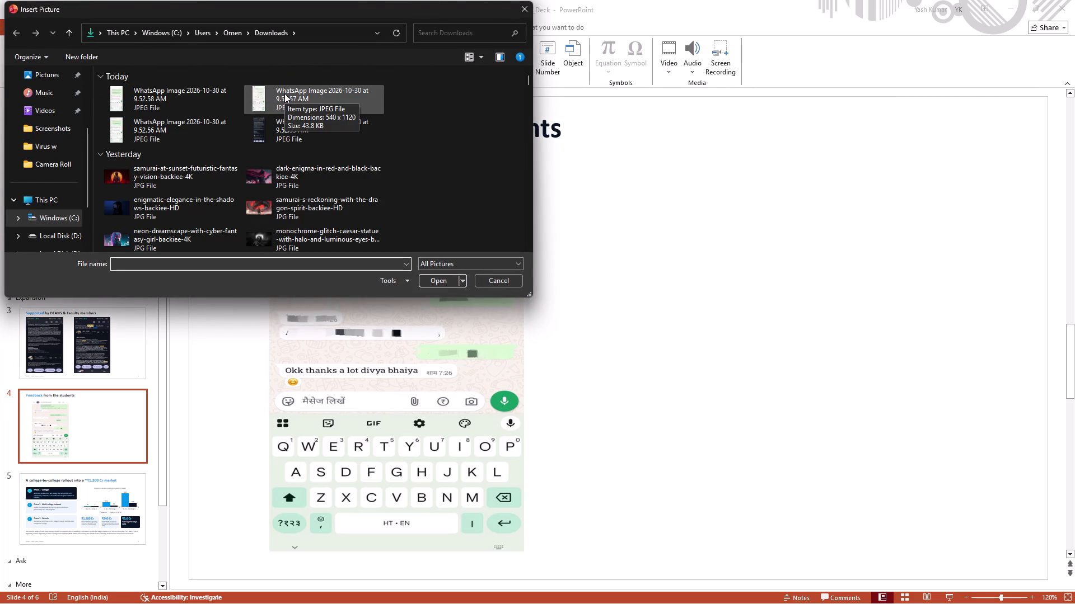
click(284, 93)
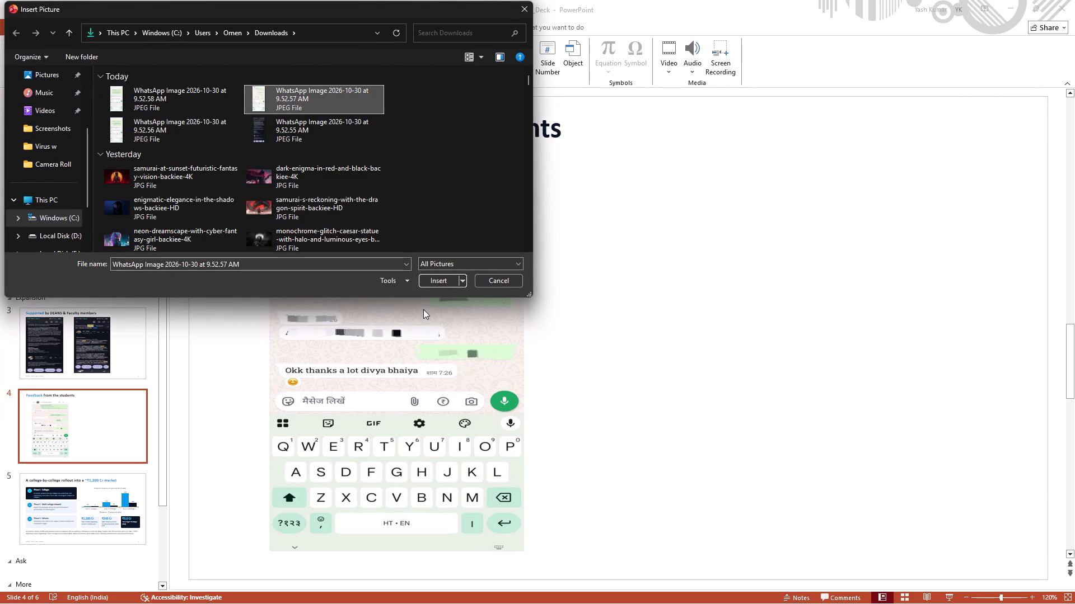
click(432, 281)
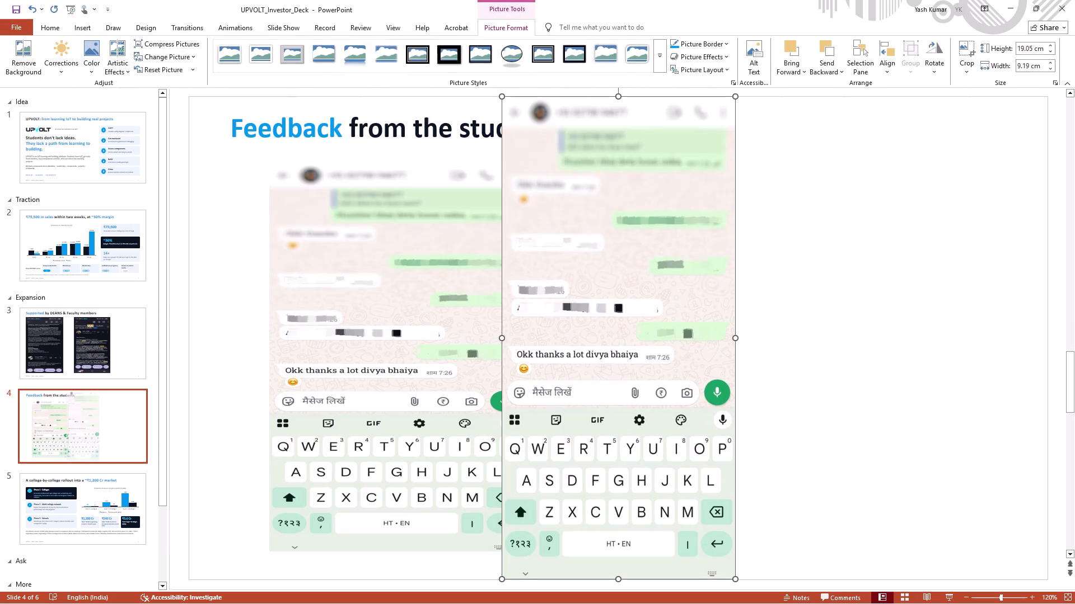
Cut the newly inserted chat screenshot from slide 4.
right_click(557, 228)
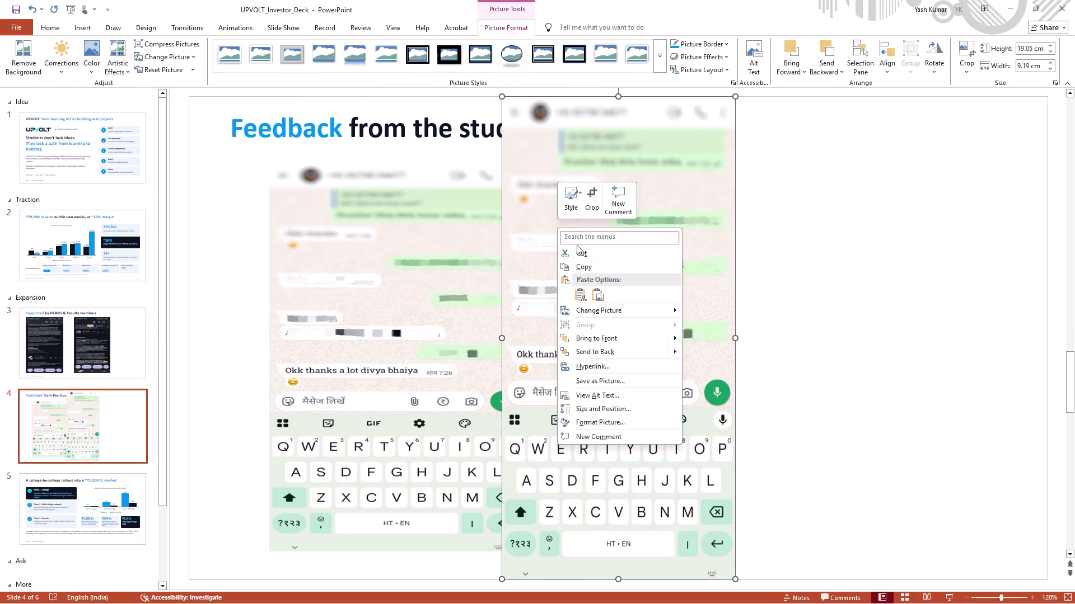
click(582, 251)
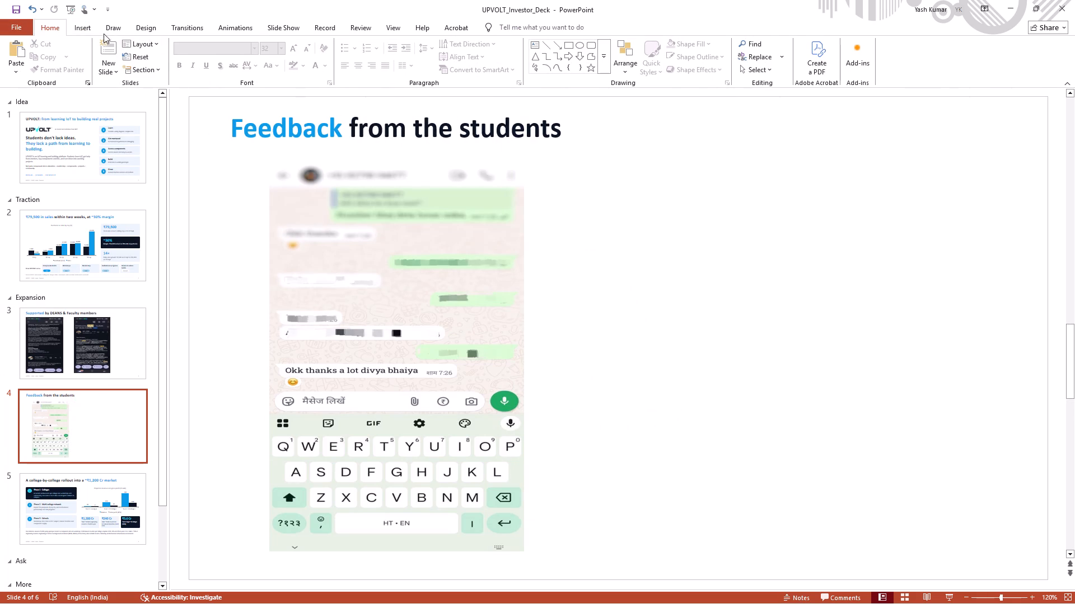
Insert the picture "WhatsApp Image 2026-10-30 at 9.52.58 AM" from the Downloads folder on slide 4.
click(92, 28)
click(89, 68)
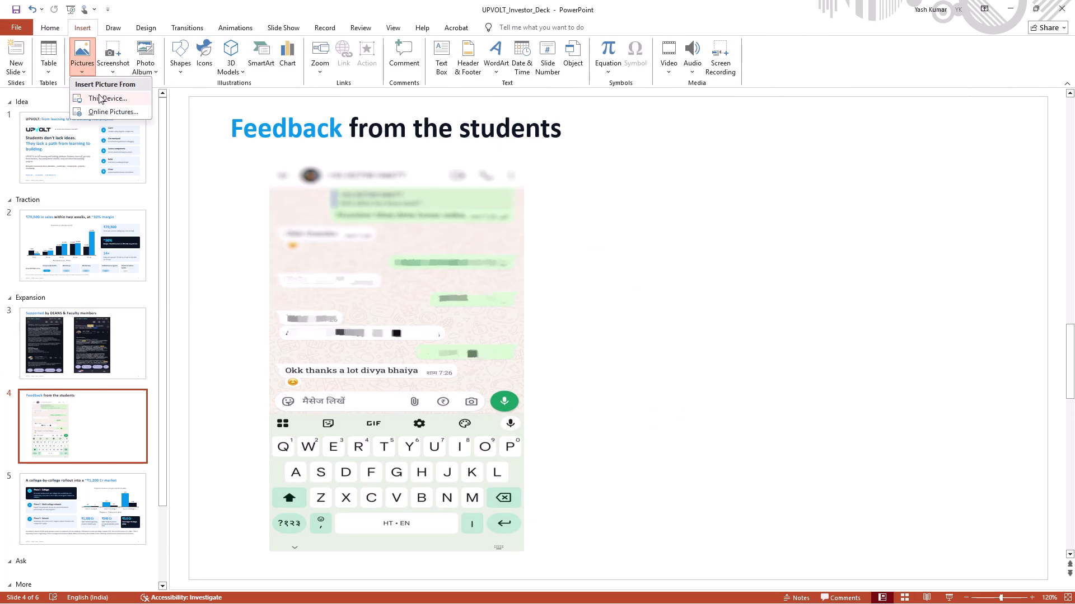
click(99, 97)
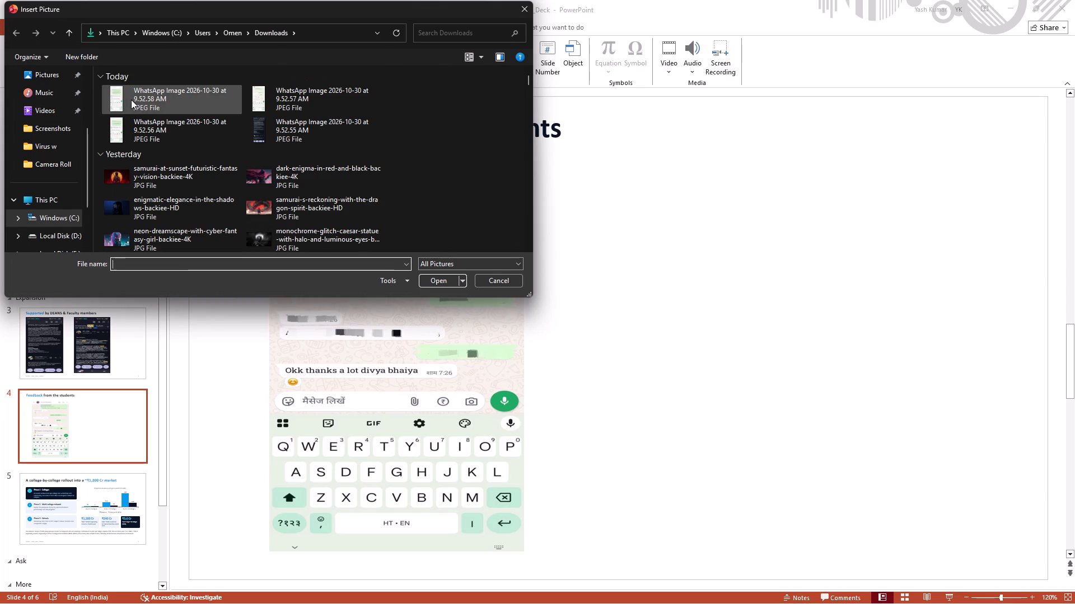
click(131, 100)
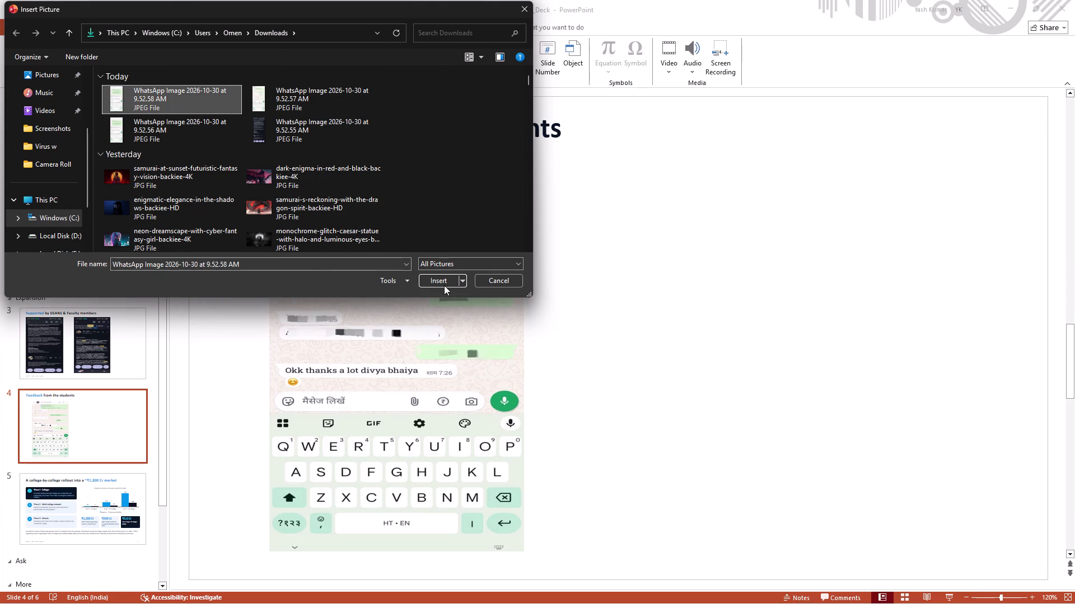
click(446, 281)
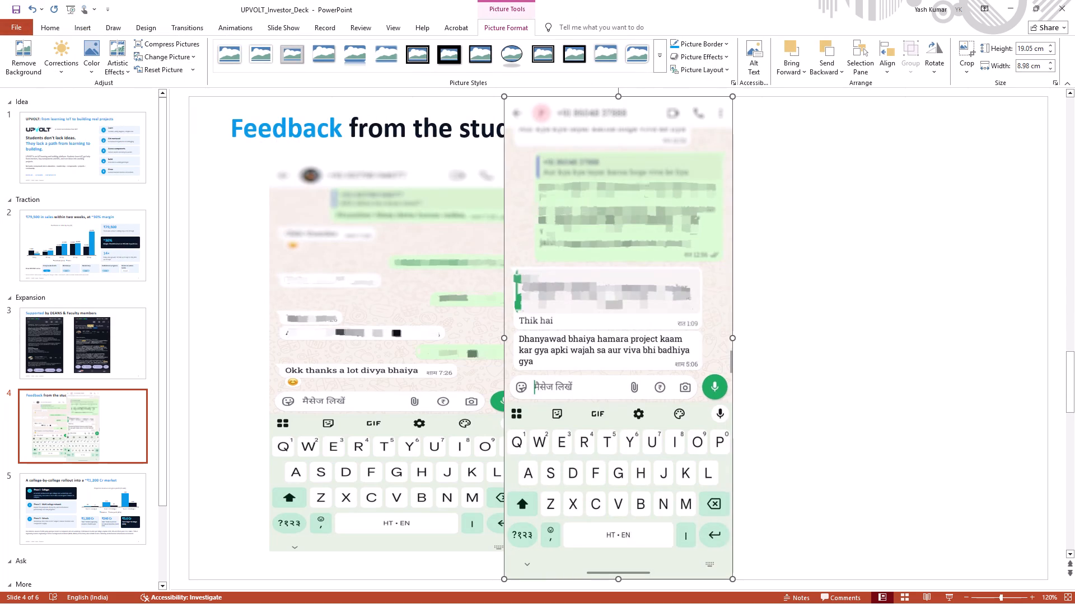
Move the new chat screenshot beside the first one, below the heading's level, and shorten it to about 18.7 cm.
drag(644, 292, 735, 334)
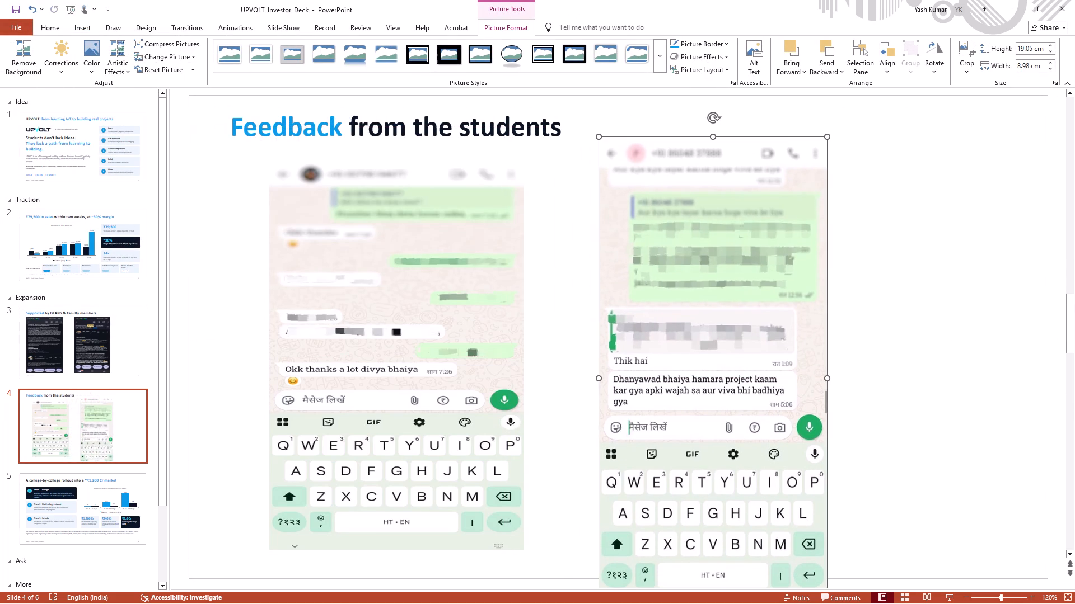
click(742, 256)
drag(714, 136, 714, 143)
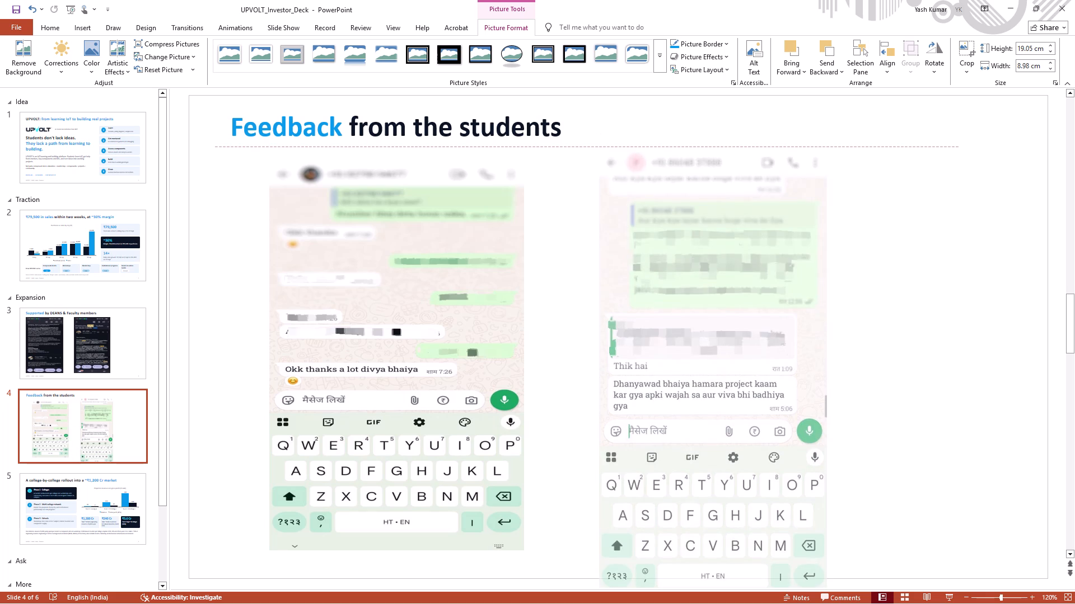
drag(714, 143, 713, 144)
click(713, 144)
click(713, 144)
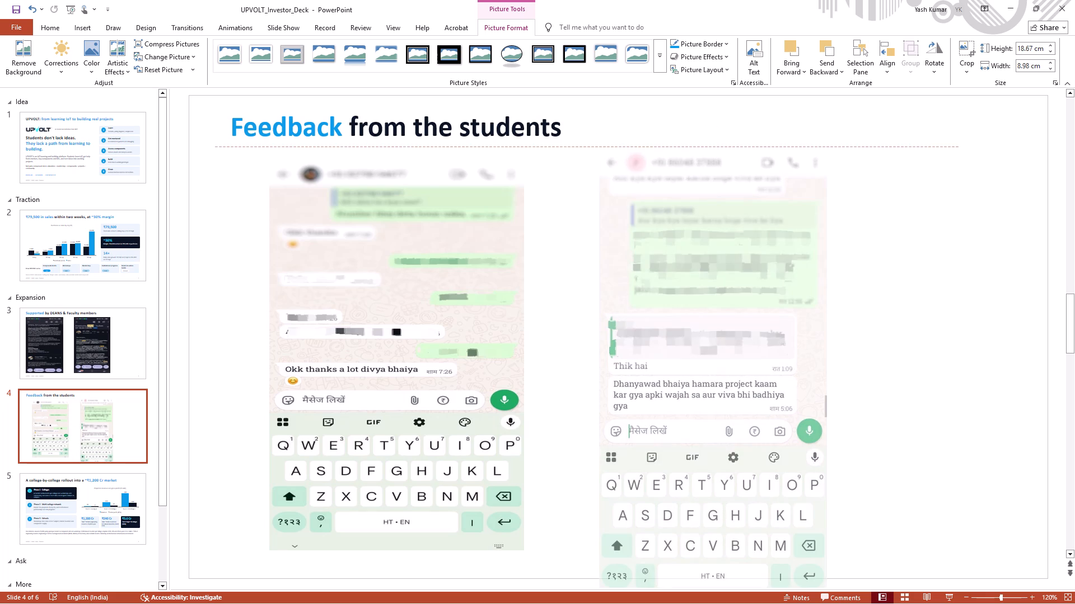
click(714, 150)
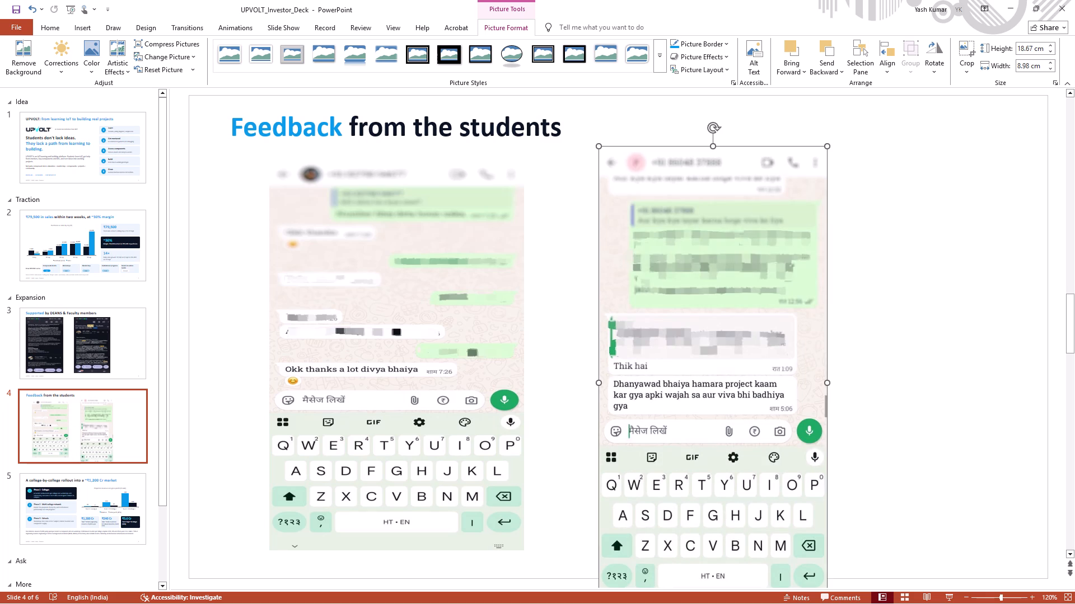
Shorten the new chat screenshot to about 16.9 cm and align its bottom edge with the first screenshot's.
click(711, 565)
drag(693, 527, 690, 465)
drag(713, 560, 714, 521)
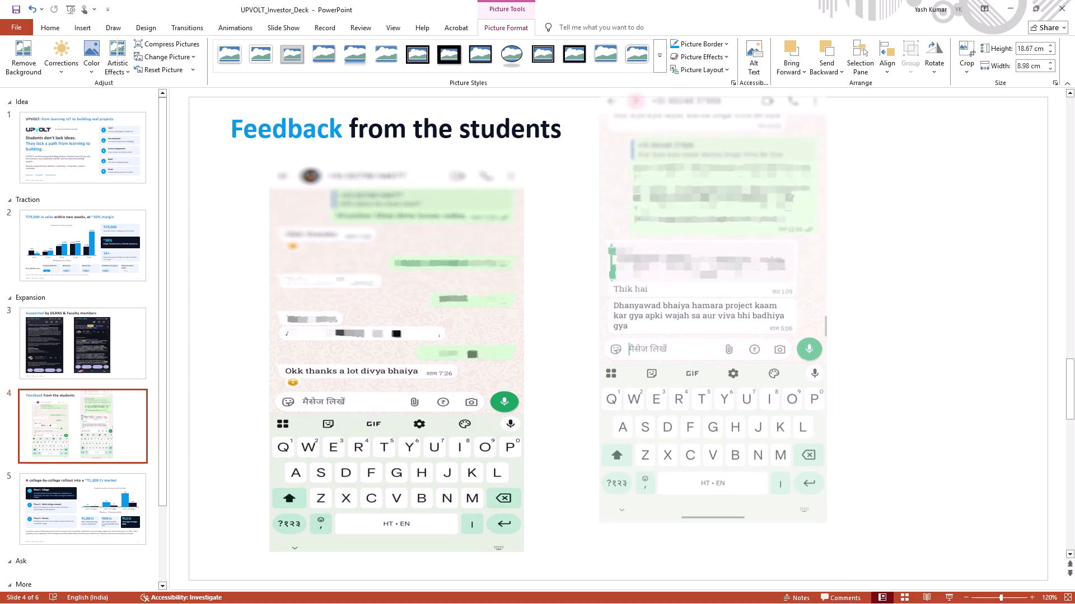
drag(714, 521, 714, 515)
drag(705, 457, 708, 495)
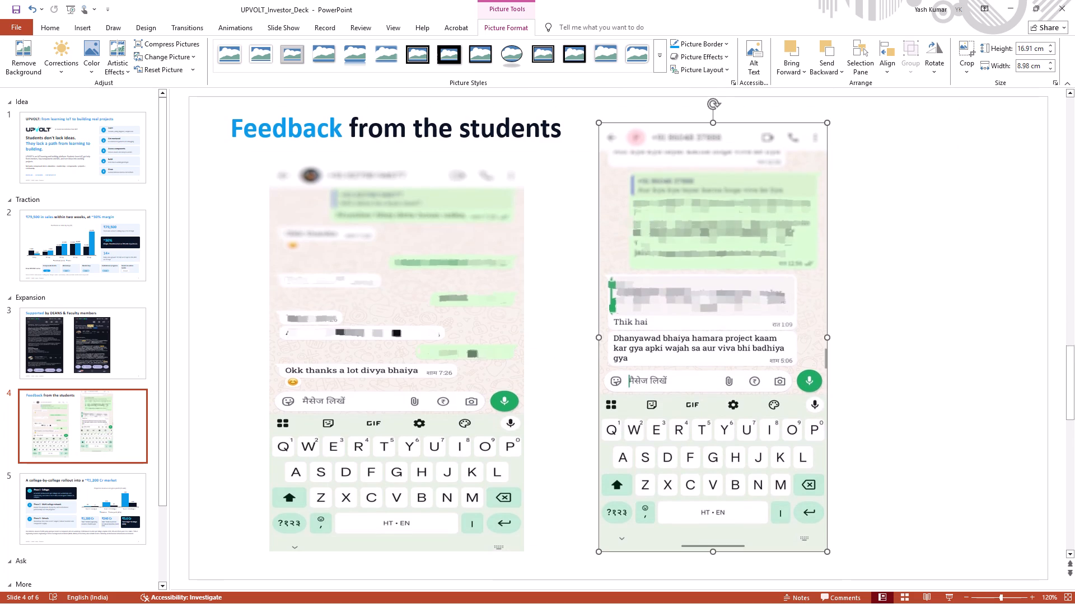
Lower the new chat screenshot's top edge towards the first one's, reducing its height to about 15.9 cm.
click(511, 220)
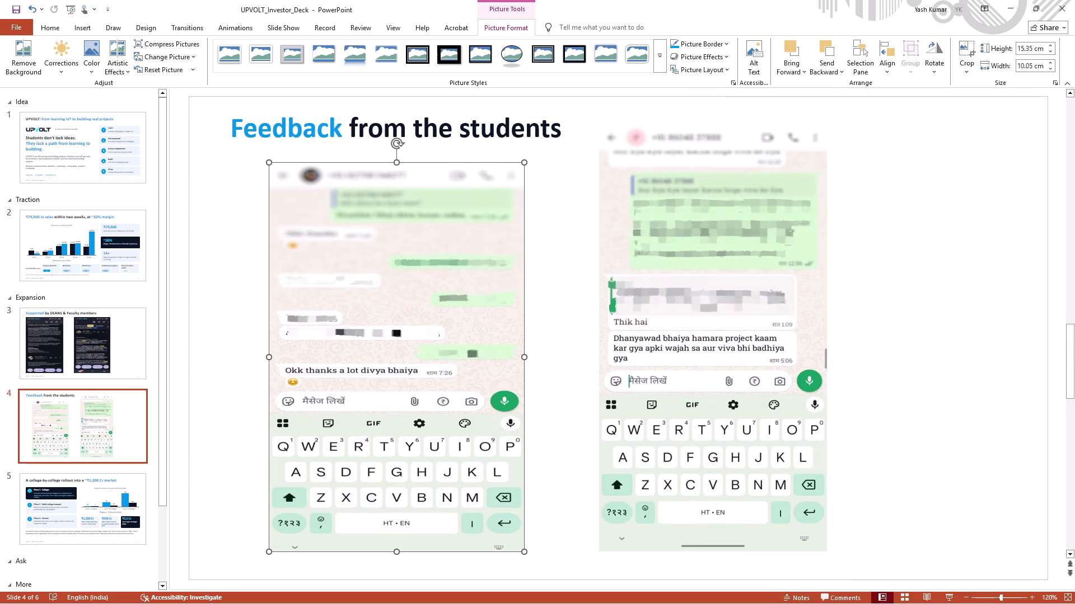
click(672, 147)
drag(713, 122, 715, 149)
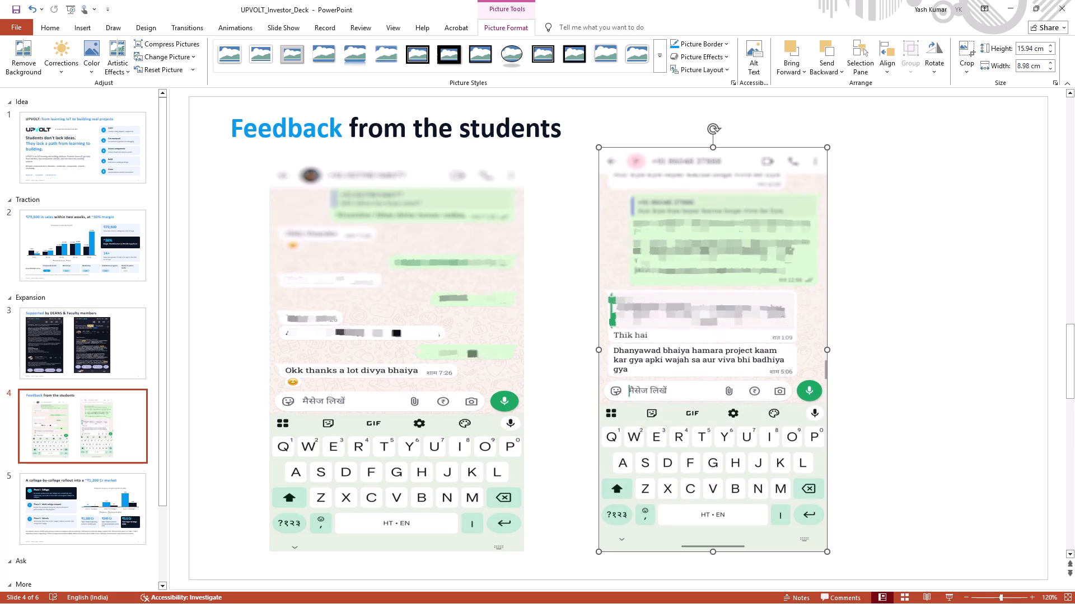
Move the first chat screenshot on slide 4 left to line up under the heading's start and narrow it from its right edge.
drag(429, 251, 395, 251)
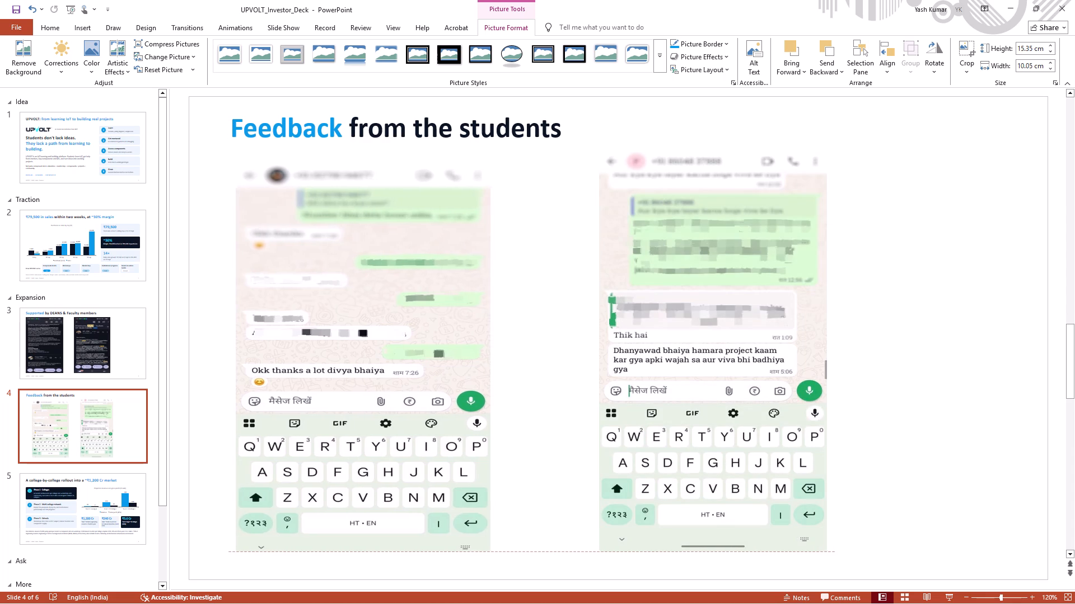
drag(395, 251, 397, 251)
drag(492, 356, 447, 354)
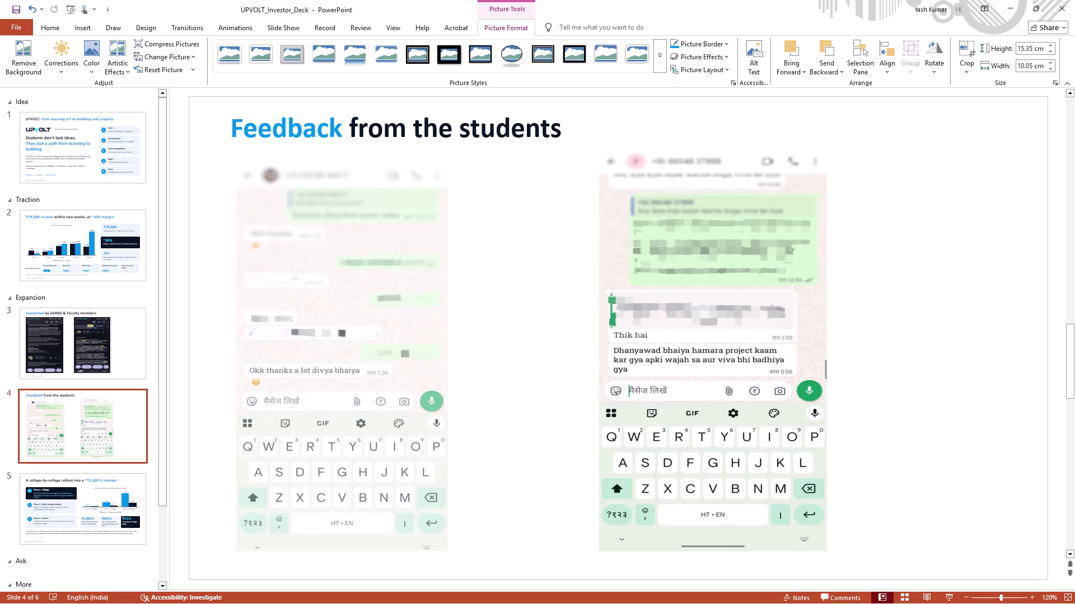
drag(447, 354, 428, 354)
Move the second chat screenshot on slide 4 close beside the first one and narrow it to about 7.95 cm wide.
click(681, 352)
drag(657, 356, 506, 352)
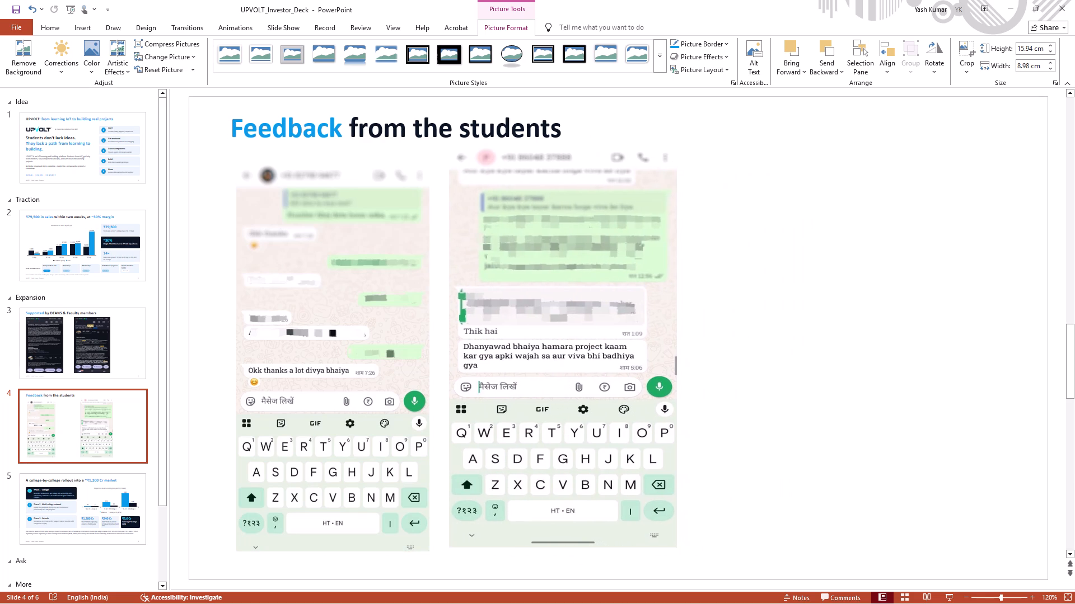
drag(506, 352, 503, 358)
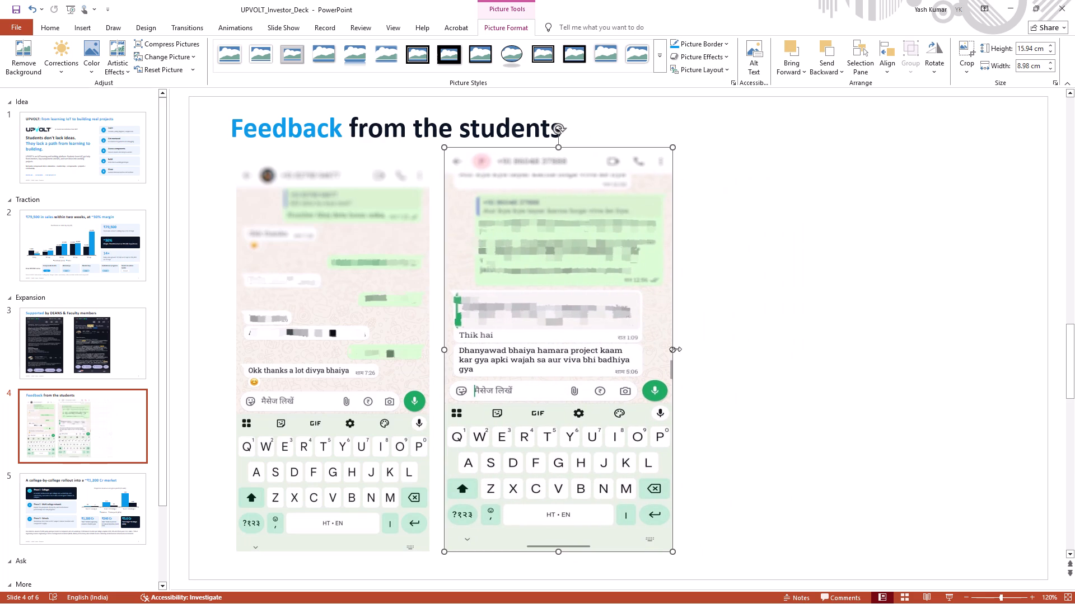
drag(675, 349, 646, 349)
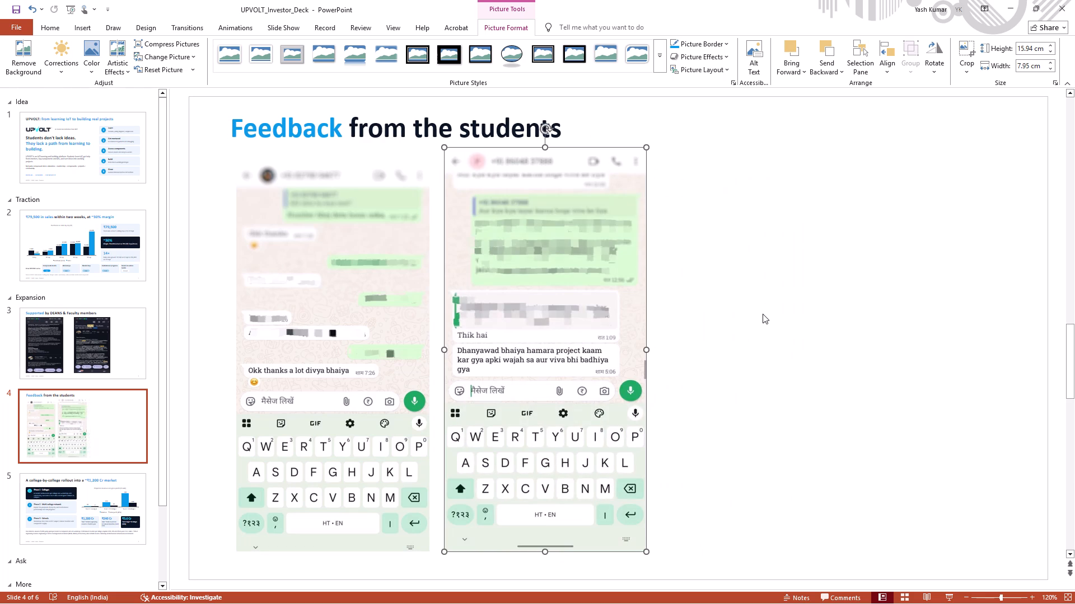
click(763, 314)
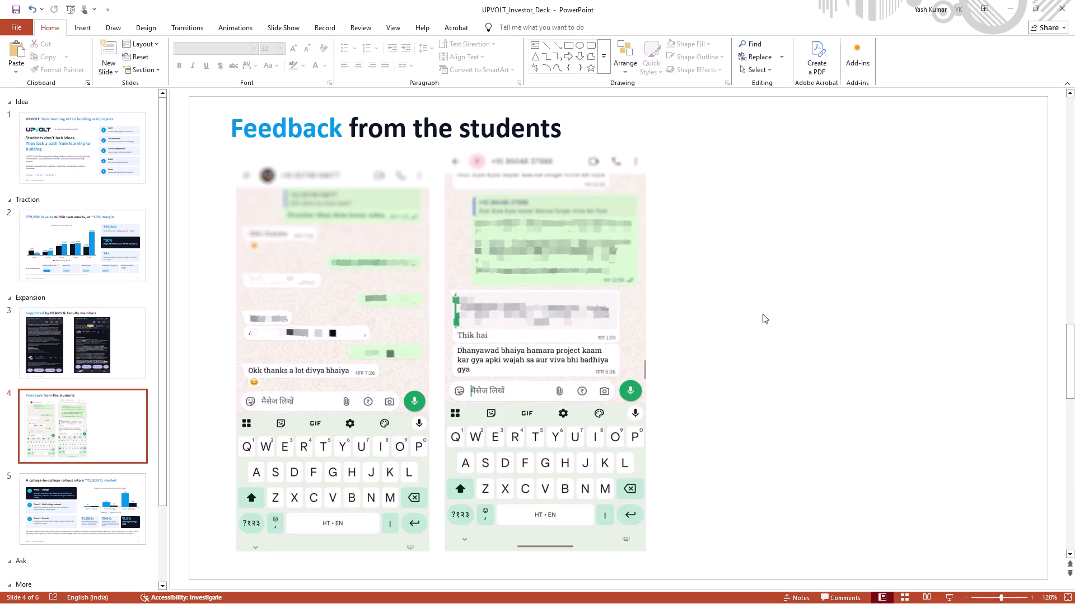